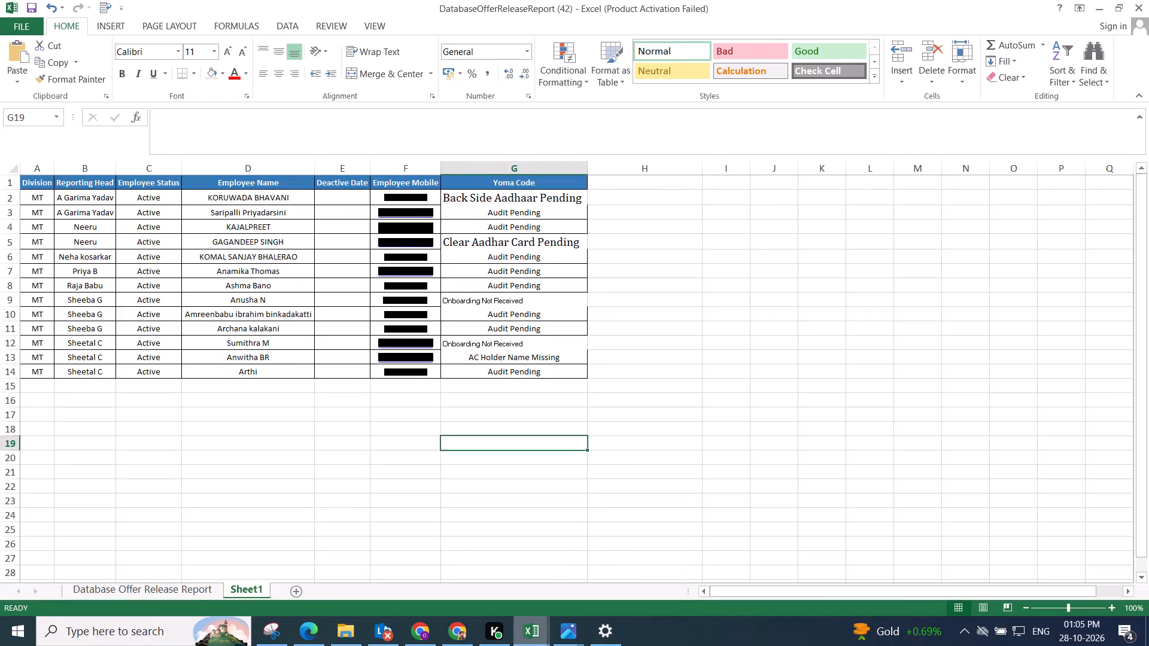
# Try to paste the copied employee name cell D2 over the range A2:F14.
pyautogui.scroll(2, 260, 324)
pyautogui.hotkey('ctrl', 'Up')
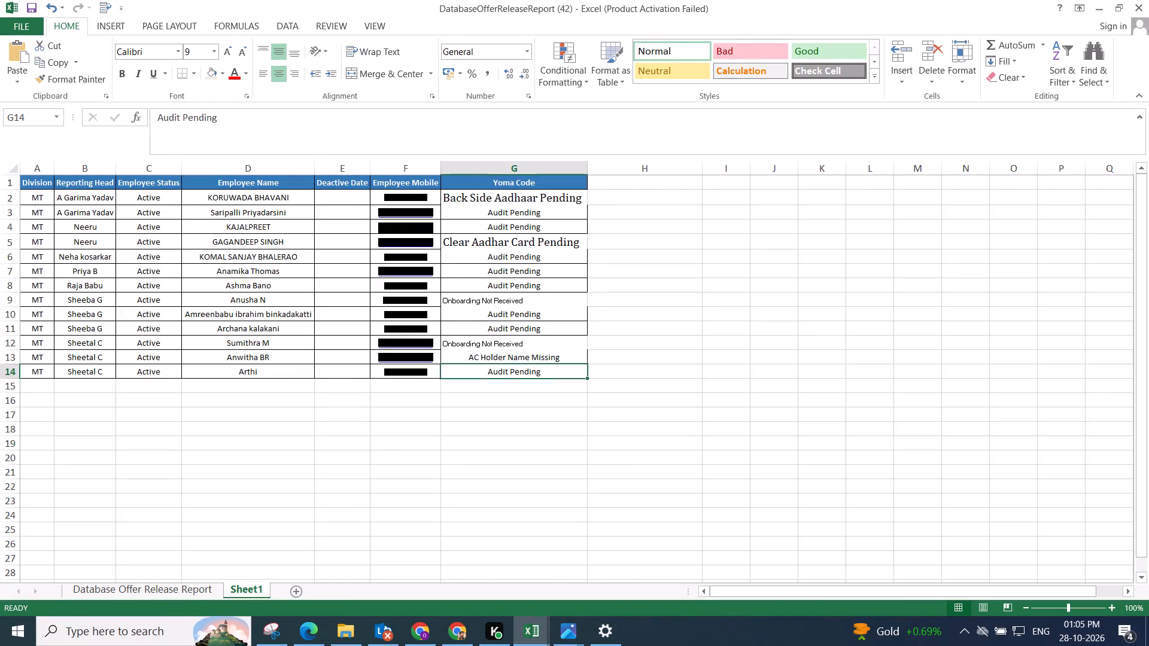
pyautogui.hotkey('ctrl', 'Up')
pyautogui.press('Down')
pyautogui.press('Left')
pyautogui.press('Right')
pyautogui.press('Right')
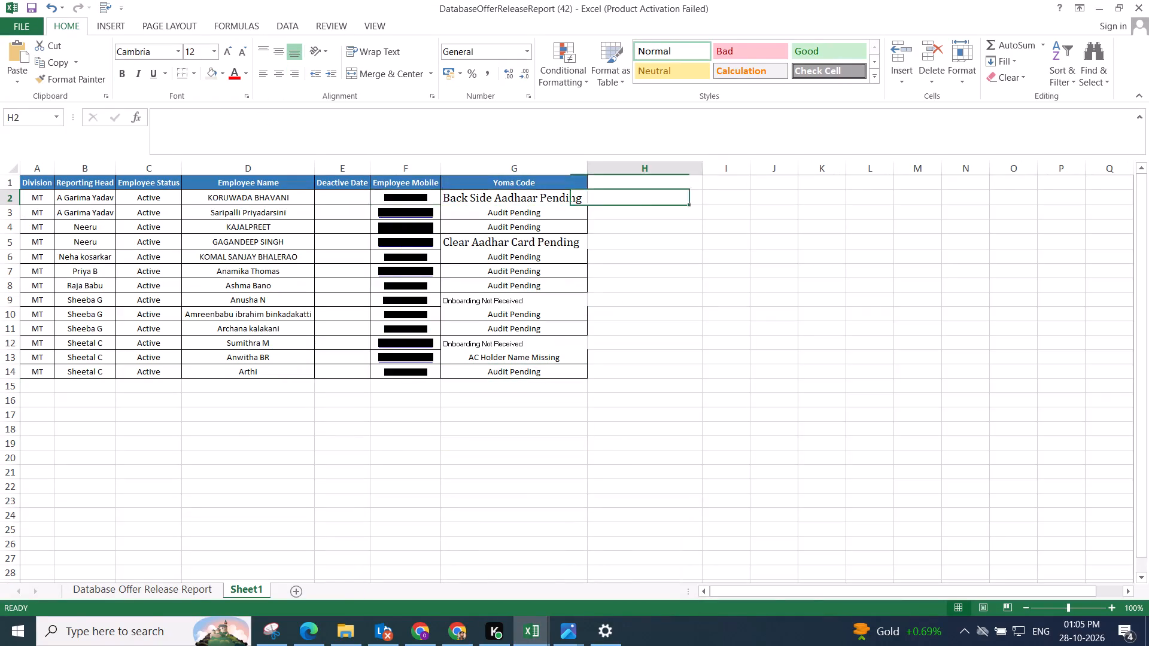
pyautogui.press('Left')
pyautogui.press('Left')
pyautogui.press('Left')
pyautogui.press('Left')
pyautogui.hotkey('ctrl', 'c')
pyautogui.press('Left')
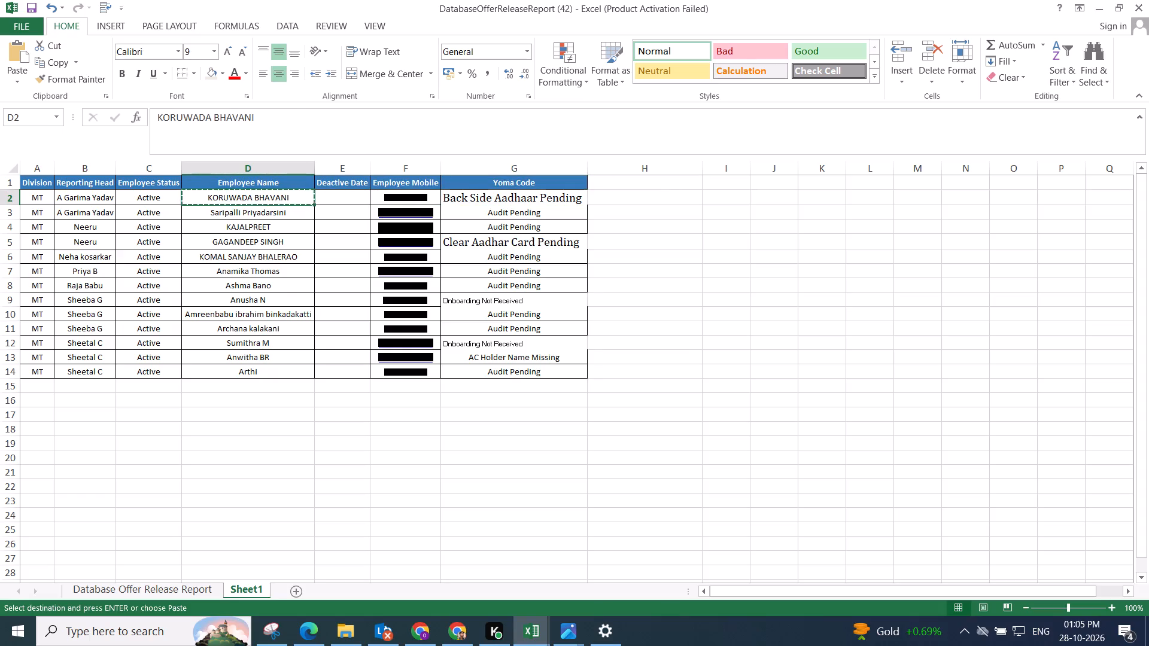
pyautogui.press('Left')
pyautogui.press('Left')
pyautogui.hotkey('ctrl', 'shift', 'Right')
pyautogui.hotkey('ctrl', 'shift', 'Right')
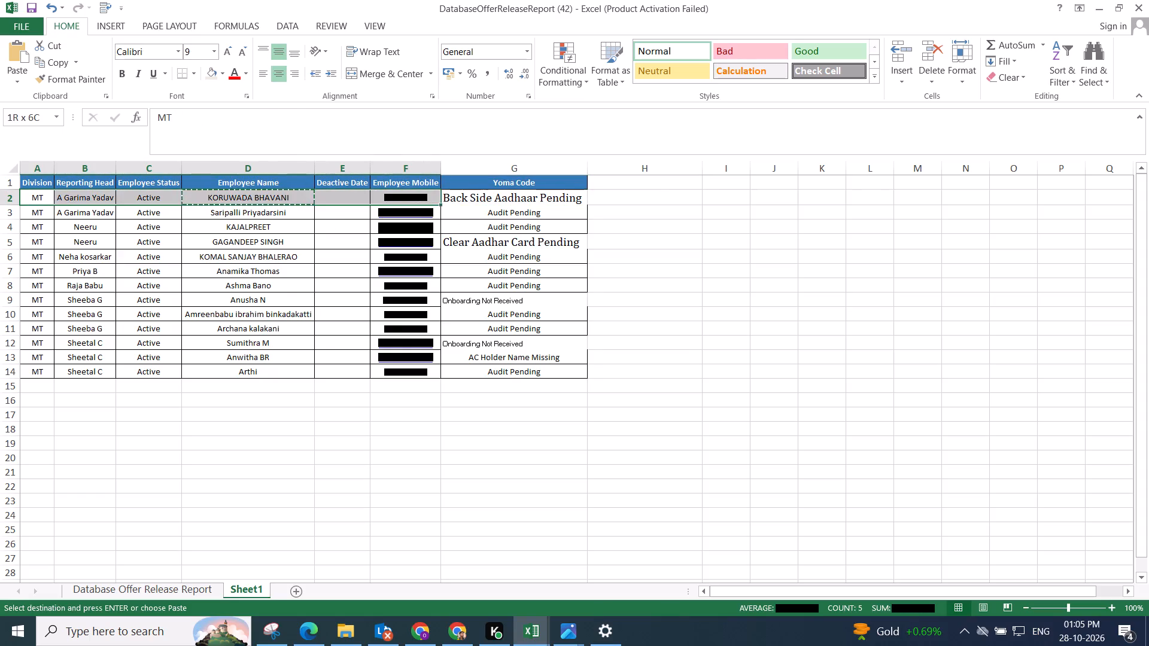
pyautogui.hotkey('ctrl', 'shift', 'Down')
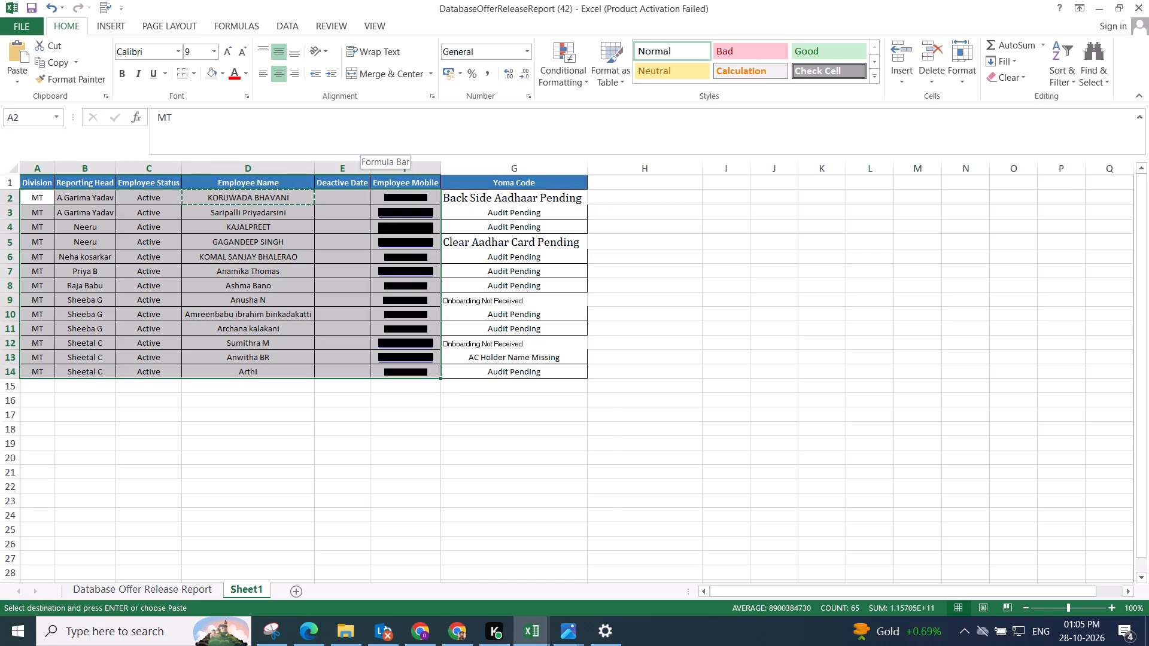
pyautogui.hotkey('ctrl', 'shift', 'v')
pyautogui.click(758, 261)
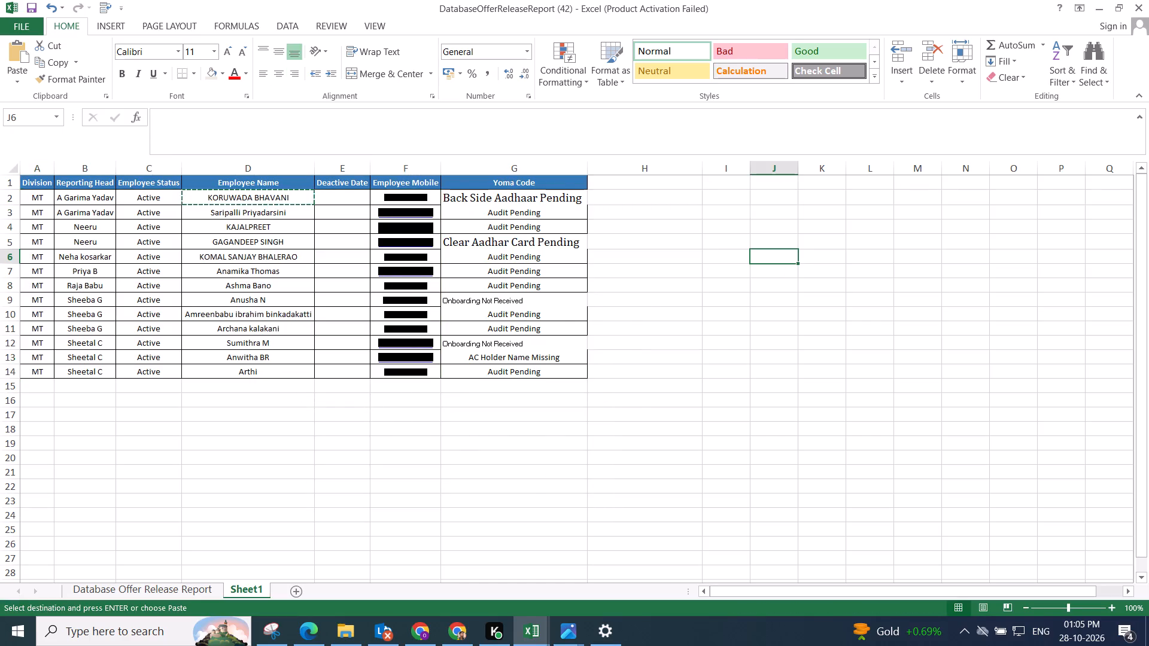
# Copy cell A2 and paste only its formats onto the employee data range A2:F14 with Paste Special.
pyautogui.click(32, 193)
pyautogui.hotkey('ctrl', 'c')
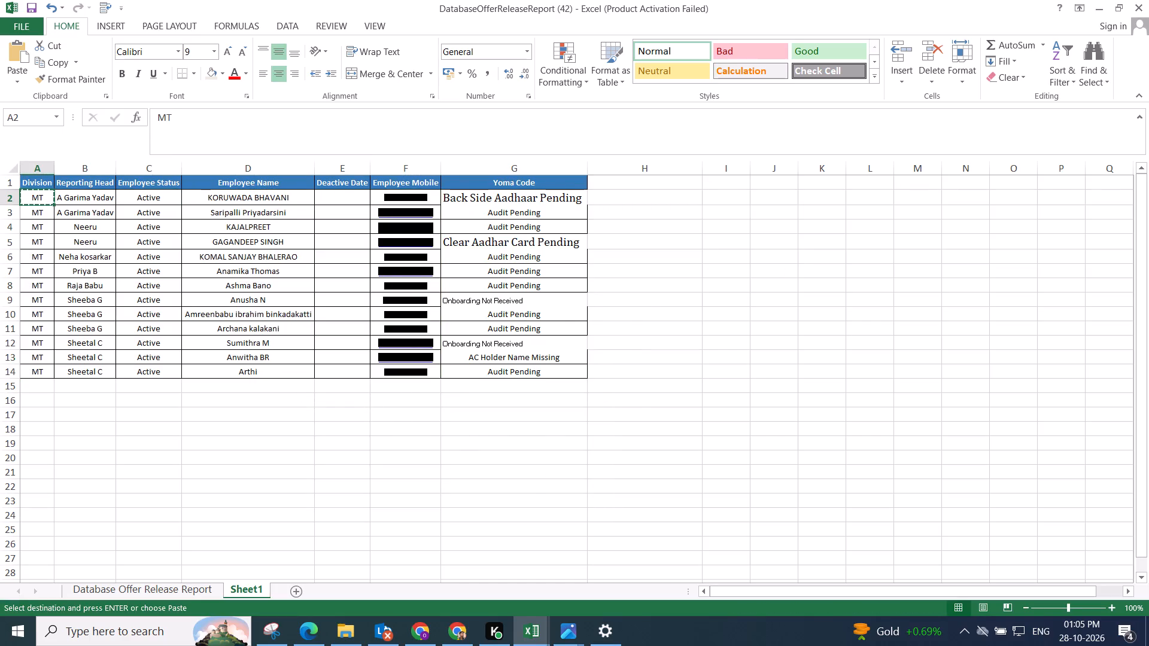
pyautogui.hotkey('ctrl', 'shift', 'Right')
pyautogui.hotkey('ctrl', 'shift', 'Right')
pyautogui.hotkey('ctrl', 'shift', 'Down')
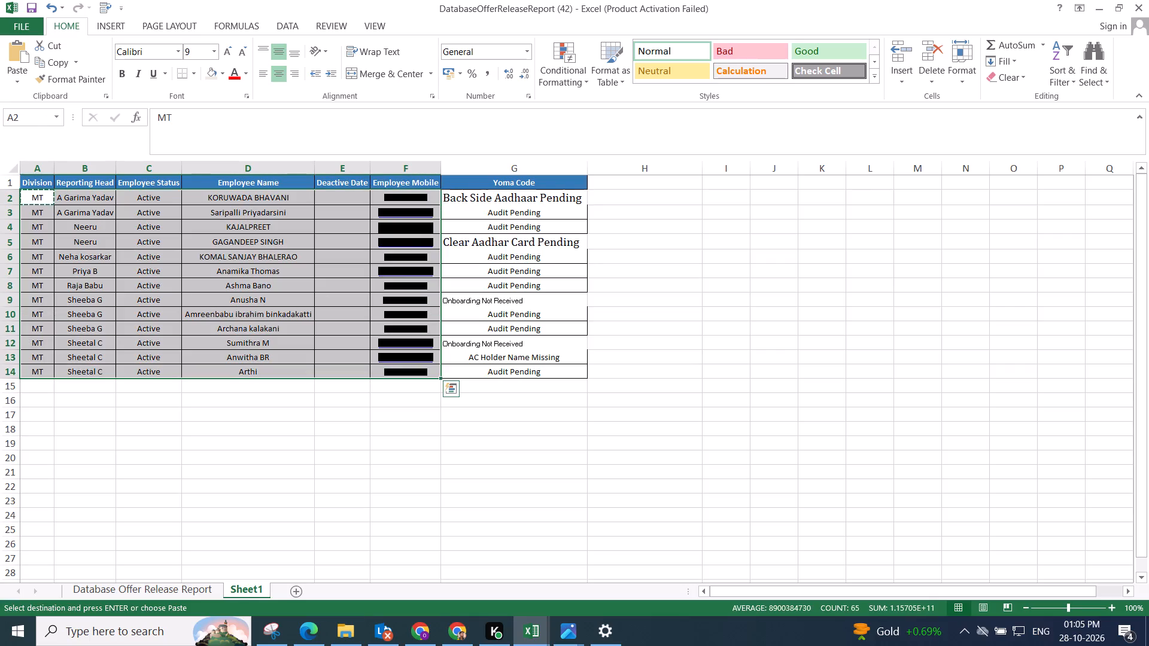
pyautogui.hotkey('ctrl', 'alt', 'v')
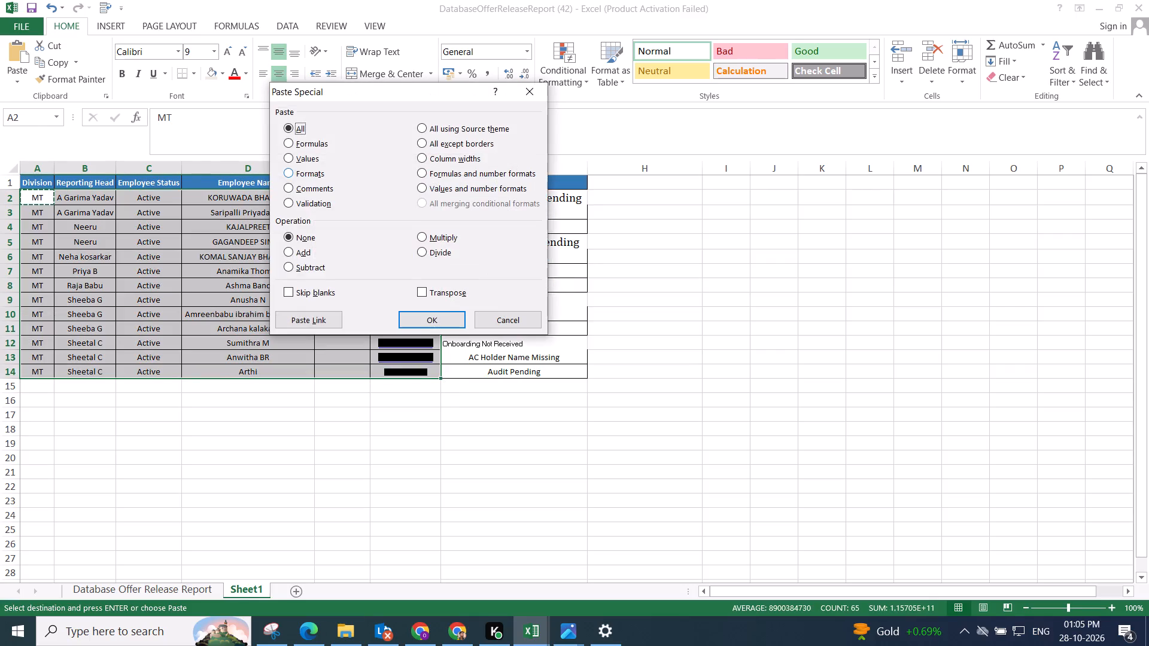
pyautogui.click(288, 172)
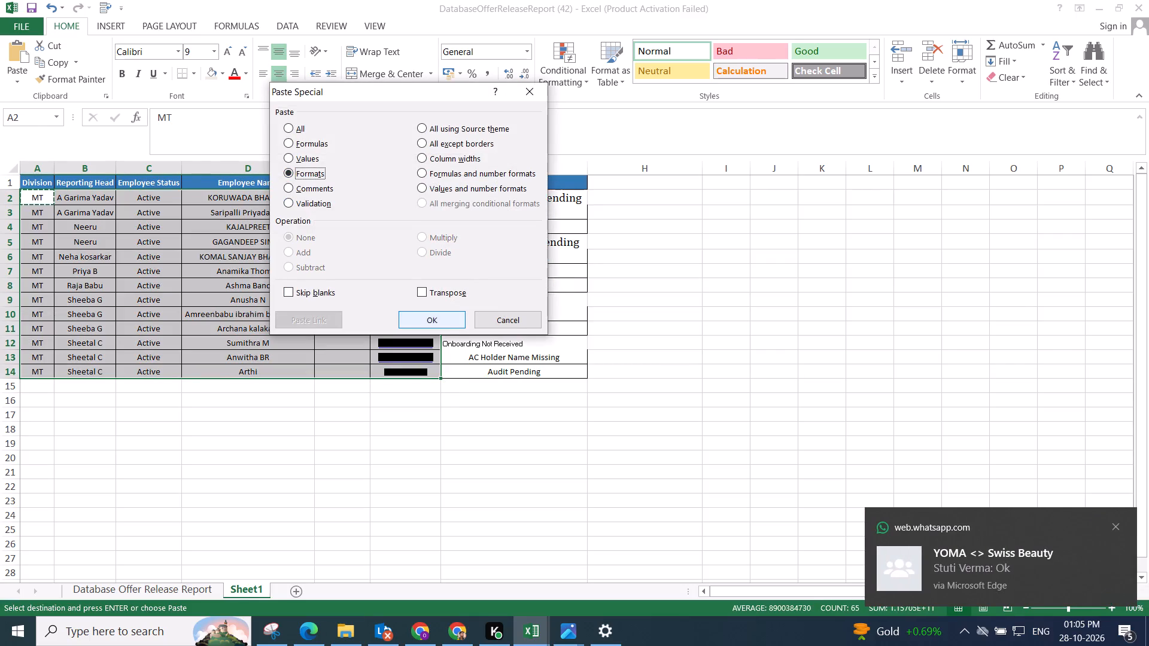
pyautogui.click(406, 317)
pyautogui.click(725, 312)
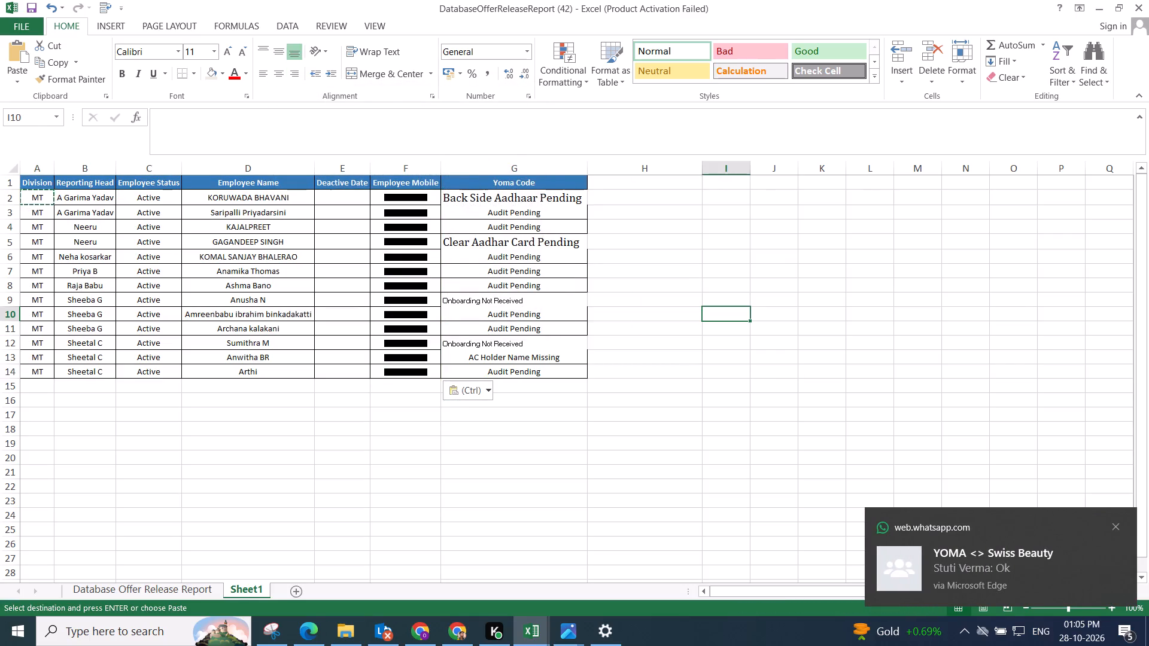
# Copy the Yoma Code cell G5 and open Paste Special for the range G2:G14.
pyautogui.click(414, 209)
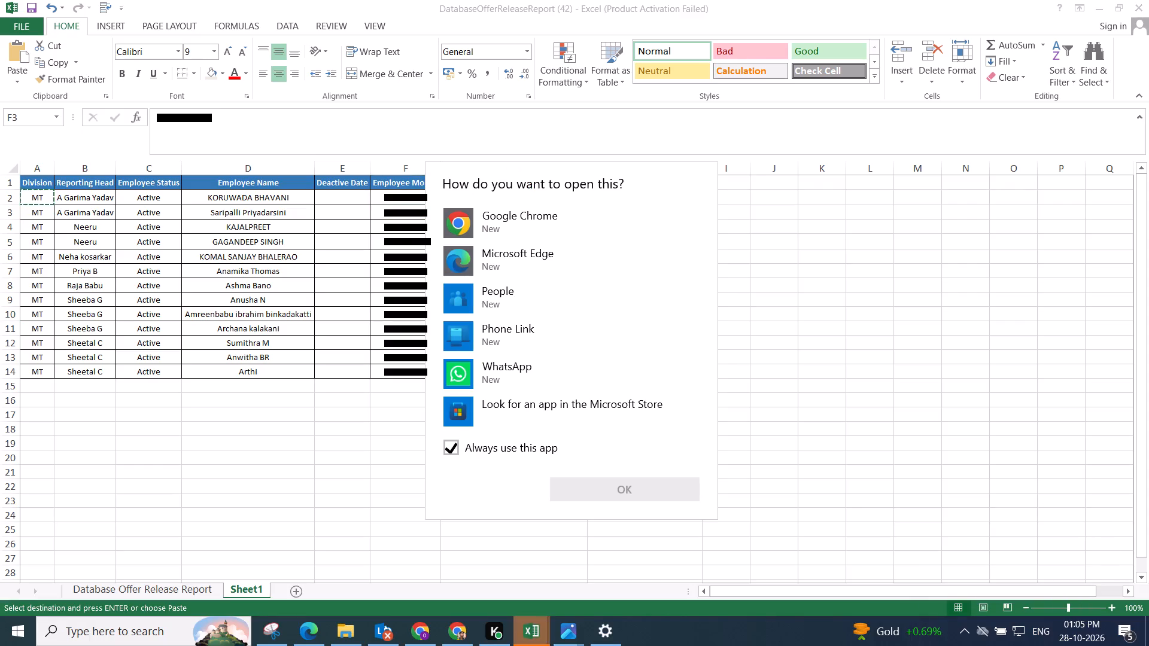
pyautogui.click(384, 413)
pyautogui.press('Right')
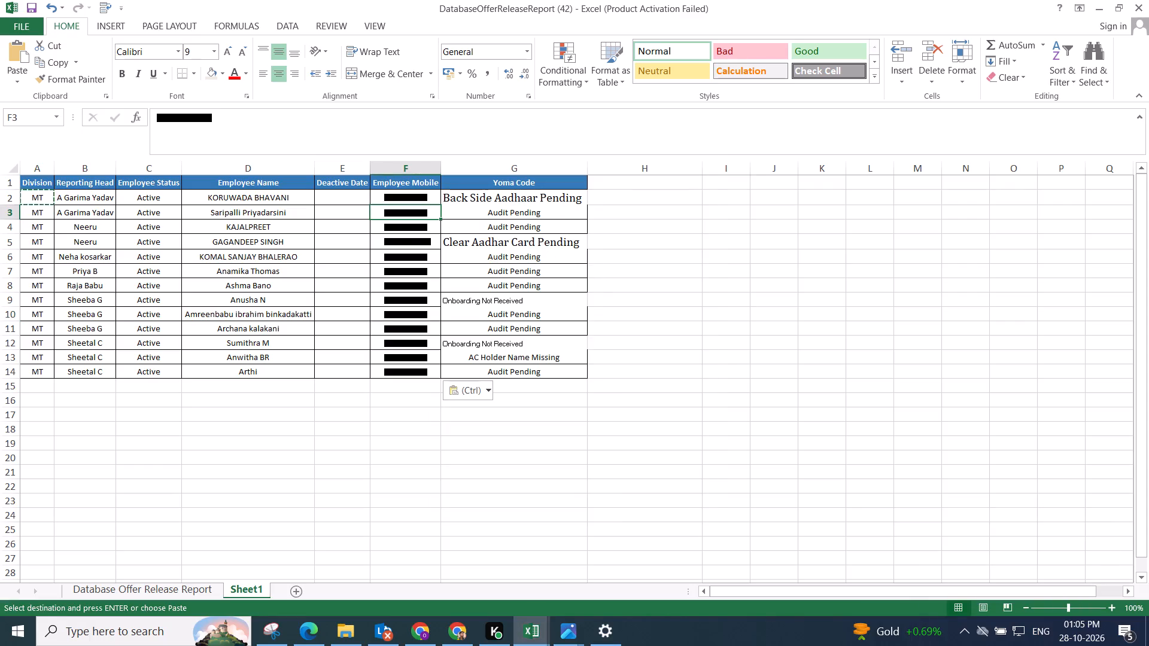
pyautogui.press('Right')
pyautogui.press('Left')
pyautogui.press('Left')
pyautogui.press('Right')
pyautogui.press('Down')
pyautogui.press('Down')
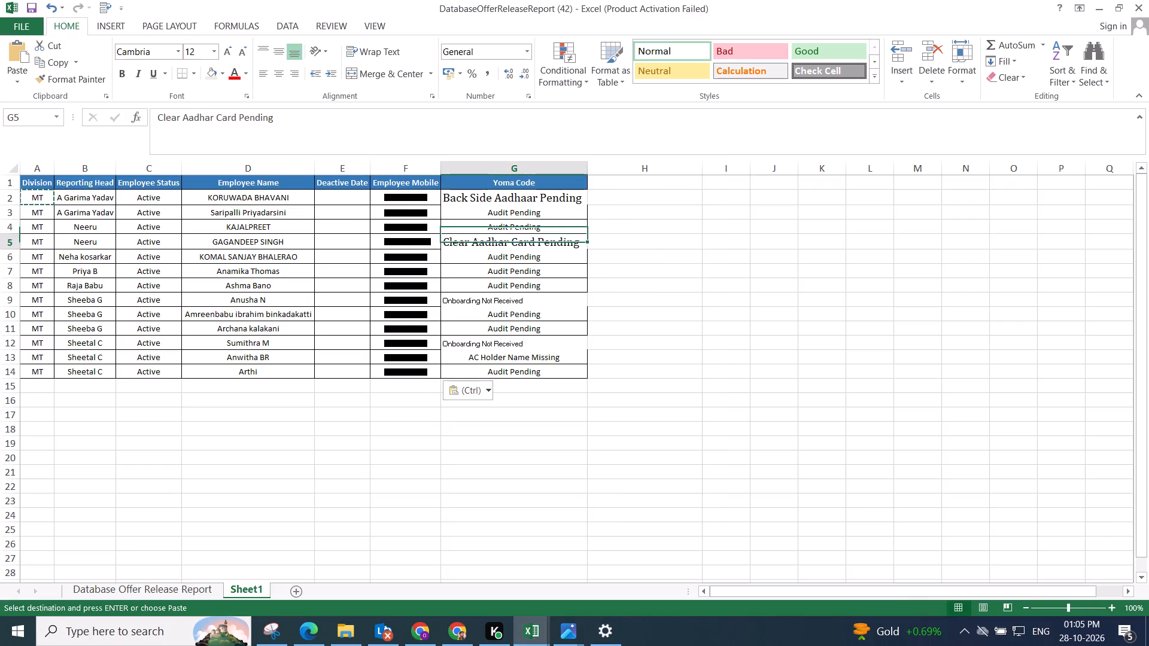
pyautogui.hotkey('ctrl', 'c')
pyautogui.hotkey('ctrl', 'Up')
pyautogui.press('Down')
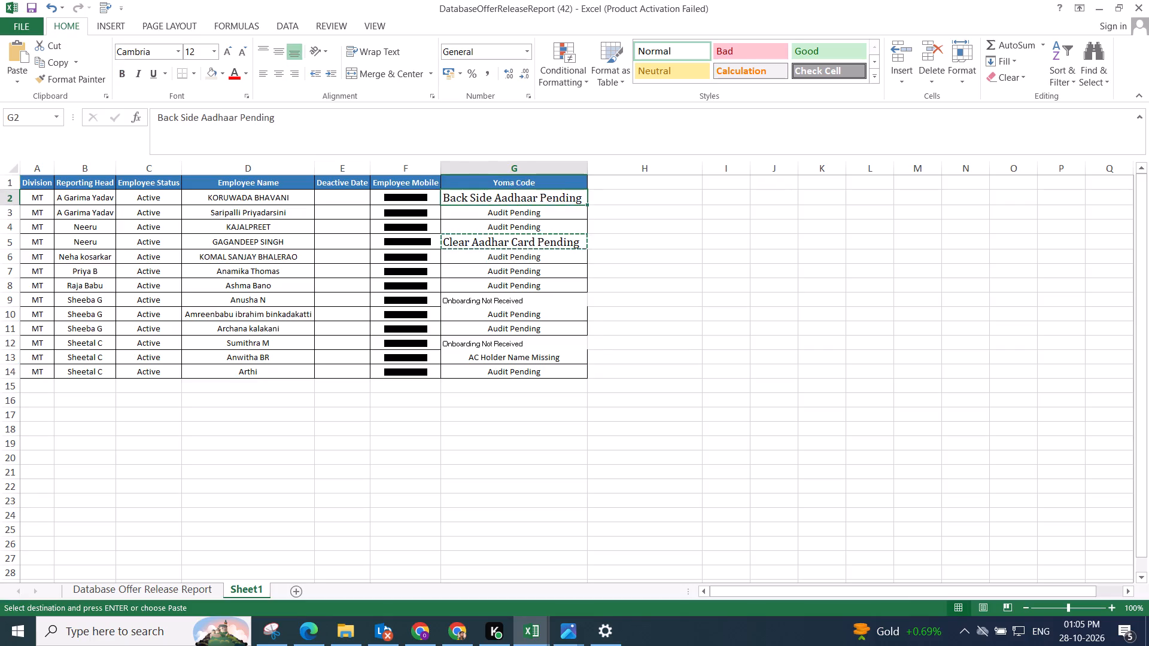
pyautogui.hotkey('ctrl', 'shift', 'Down')
pyautogui.hotkey('ctrl', 'alt', 'v')
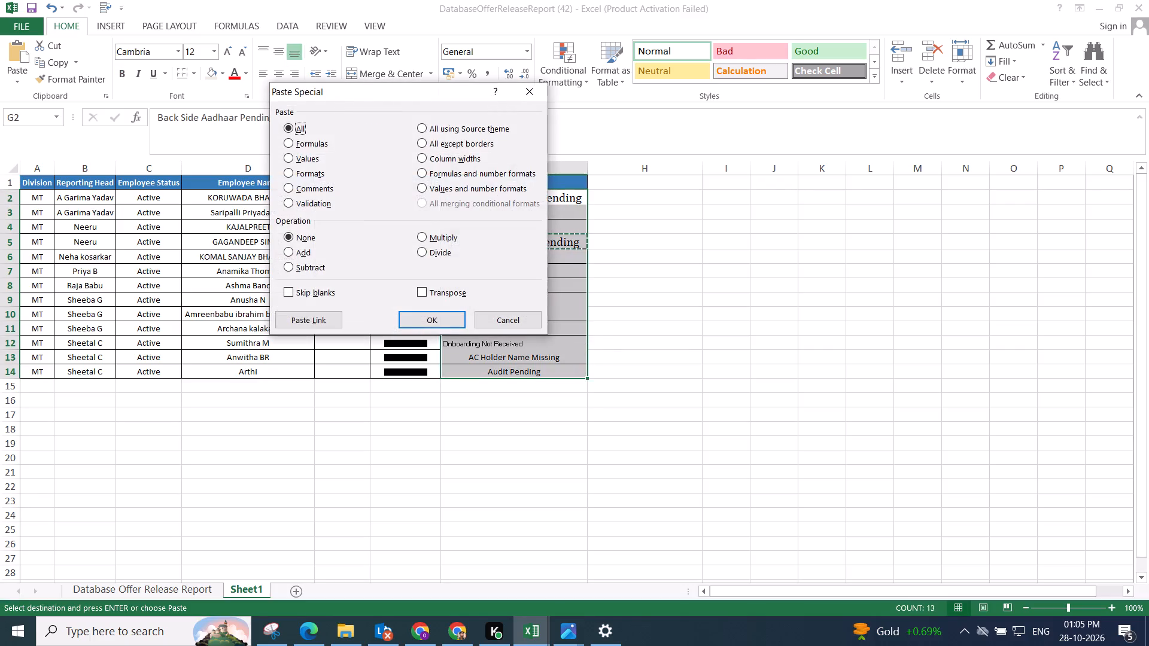
# Paste only the formats of the copied cell G5 onto the Yoma Code entries in G2:G14.
pyautogui.click(293, 173)
pyautogui.click(425, 316)
pyautogui.click(674, 298)
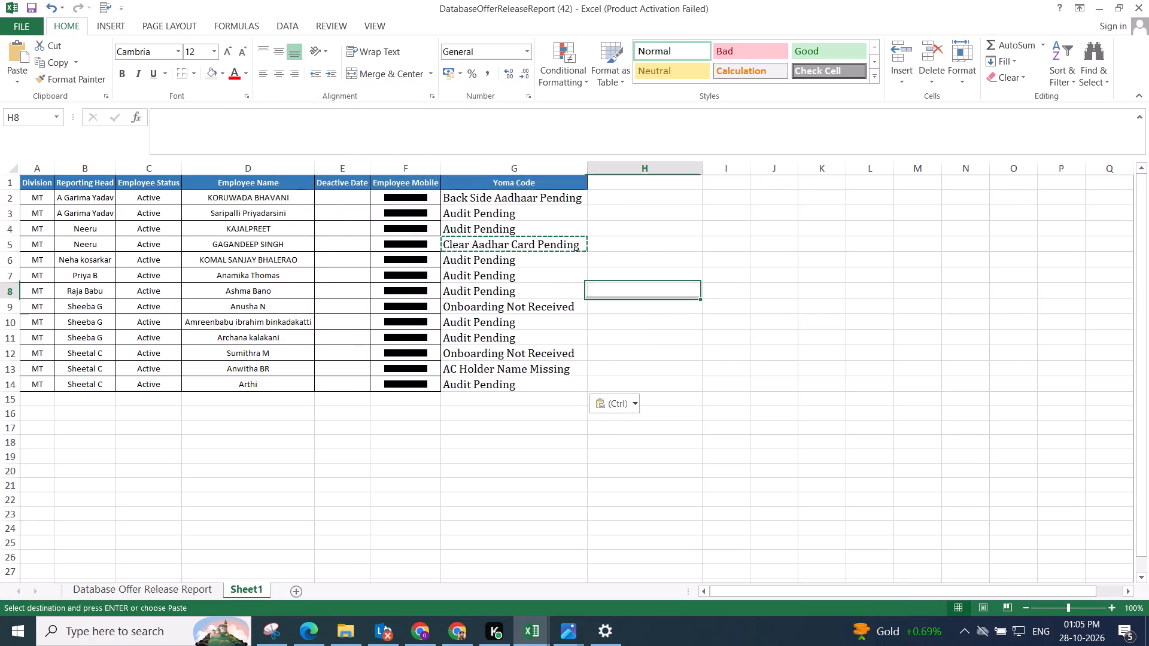
pyautogui.scroll(2, 661, 309)
pyautogui.click(657, 362)
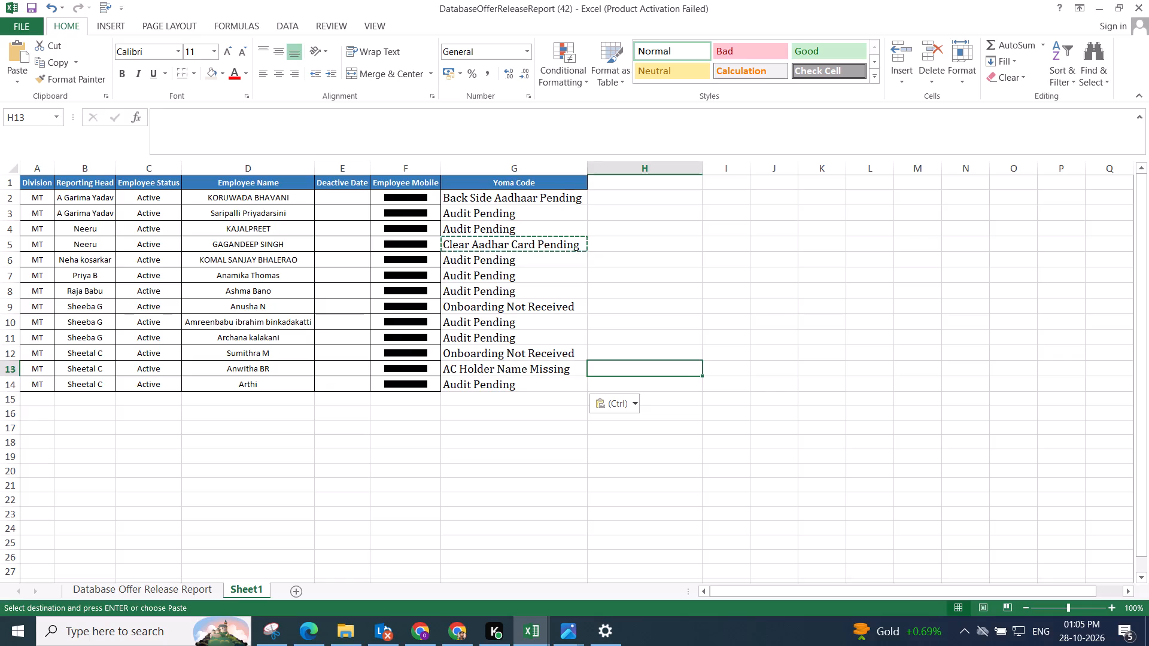
# Copy the employee mobile number in row 9, the first entry marked Onboarding Not Received.
pyautogui.click(491, 306)
pyautogui.press('Left')
pyautogui.press('Left')
pyautogui.press('Left')
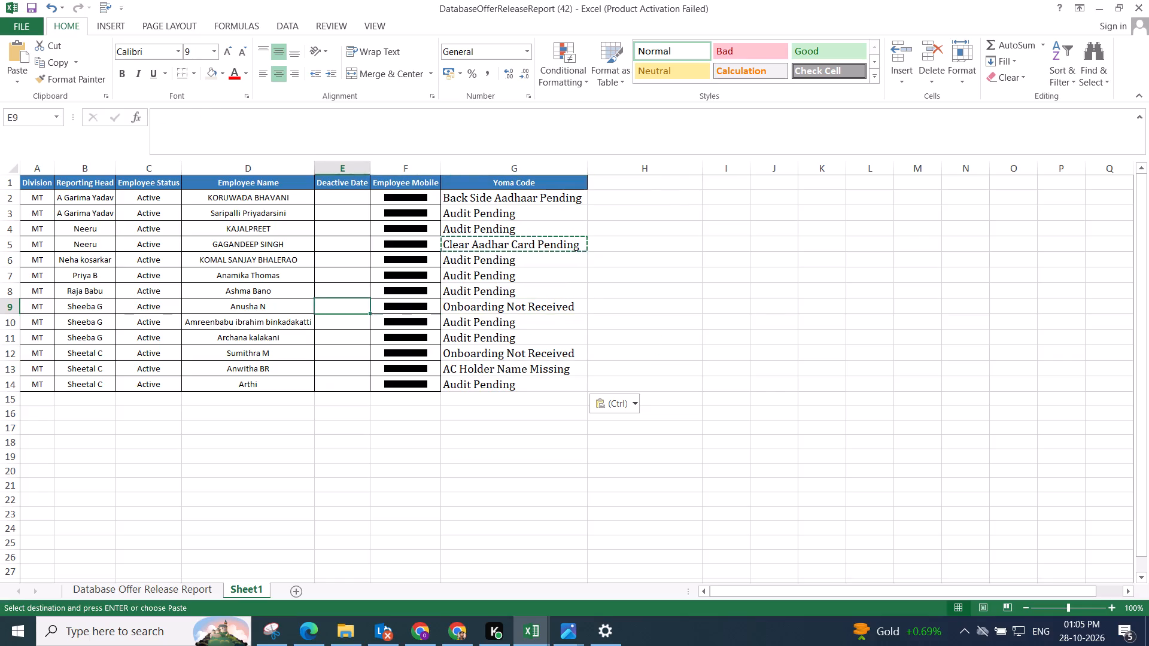
pyautogui.press('Right')
pyautogui.press('Right')
pyautogui.press('Right')
pyautogui.press('Left')
pyautogui.hotkey('ctrl', 'c')
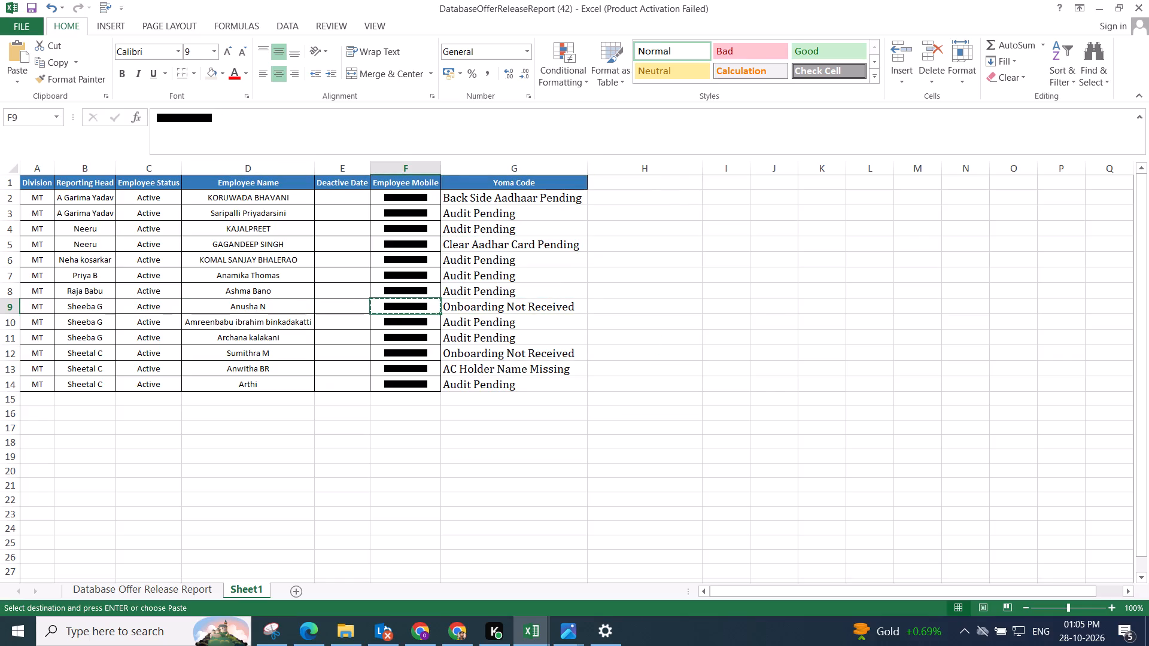
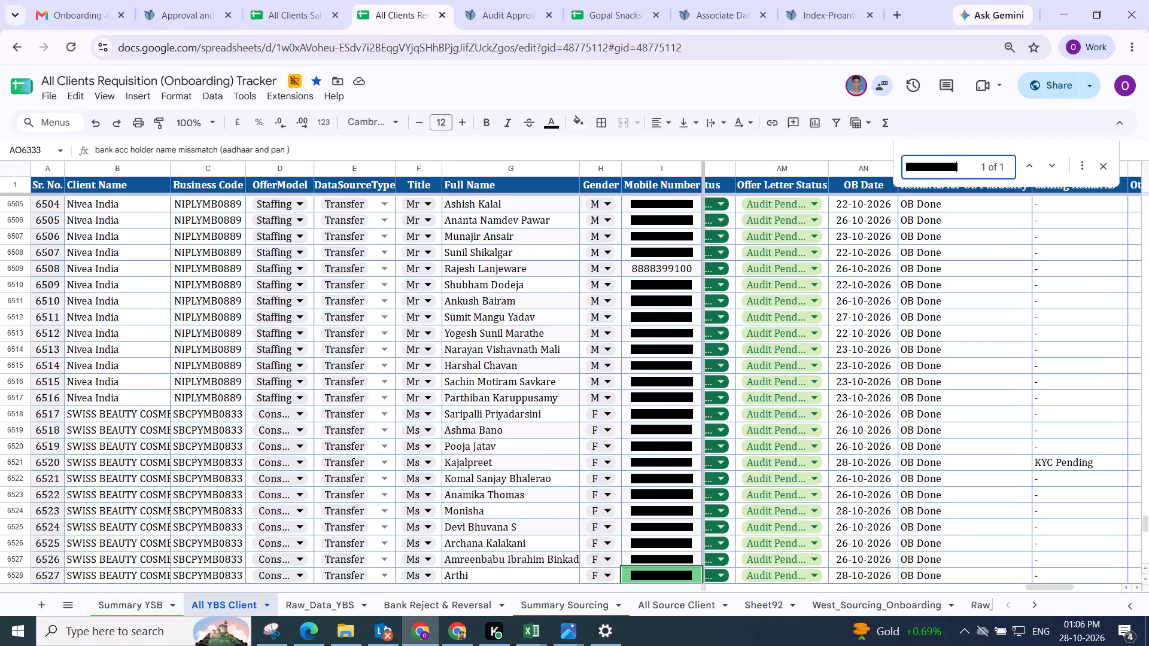
# Search the All YBS Client sheet of the onboarding tracker for the copied employee mobile number.
pyautogui.hotkey('ctrl', 'f')
pyautogui.hotkey('ctrl', 'v')
pyautogui.press('Return')
pyautogui.press('Return')
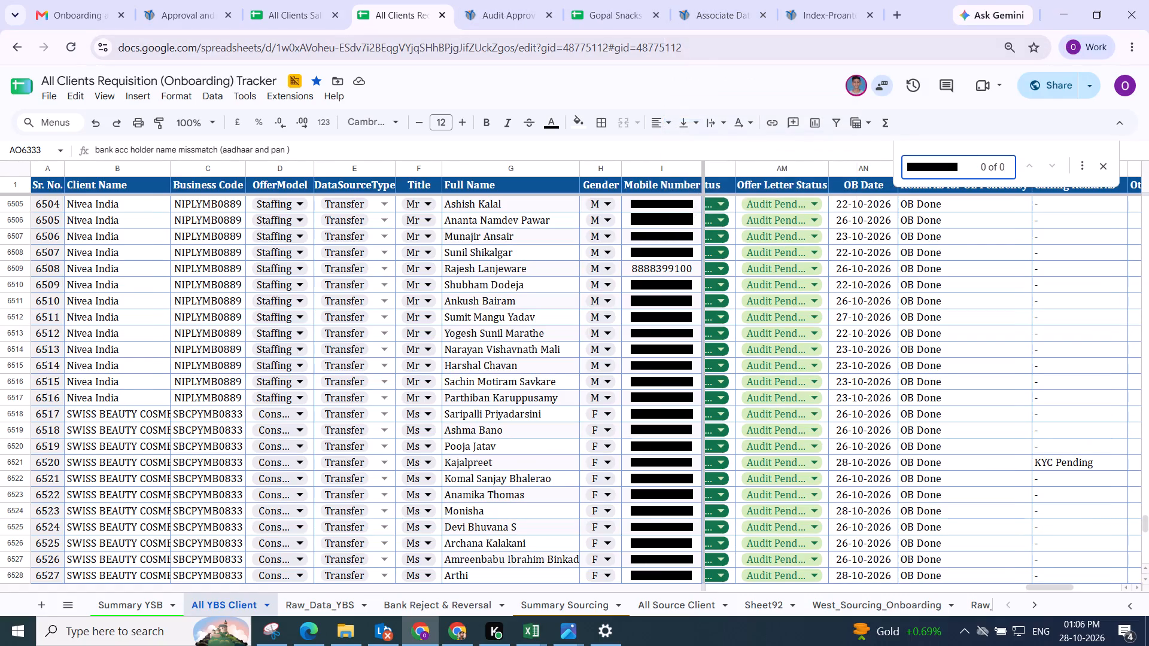
# In the Associate Database, filter the records by the copied employee mobile number in the Mobile No. field.
pyautogui.click(697, 19)
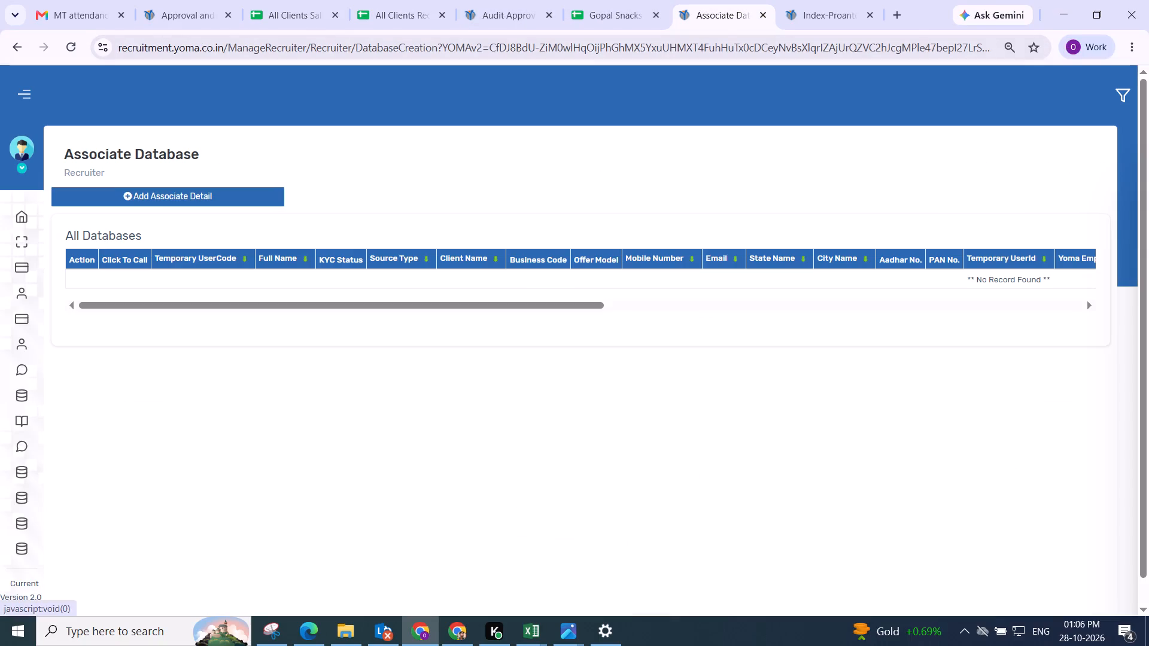
pyautogui.click(1118, 93)
pyautogui.scroll(-4, 1051, 260)
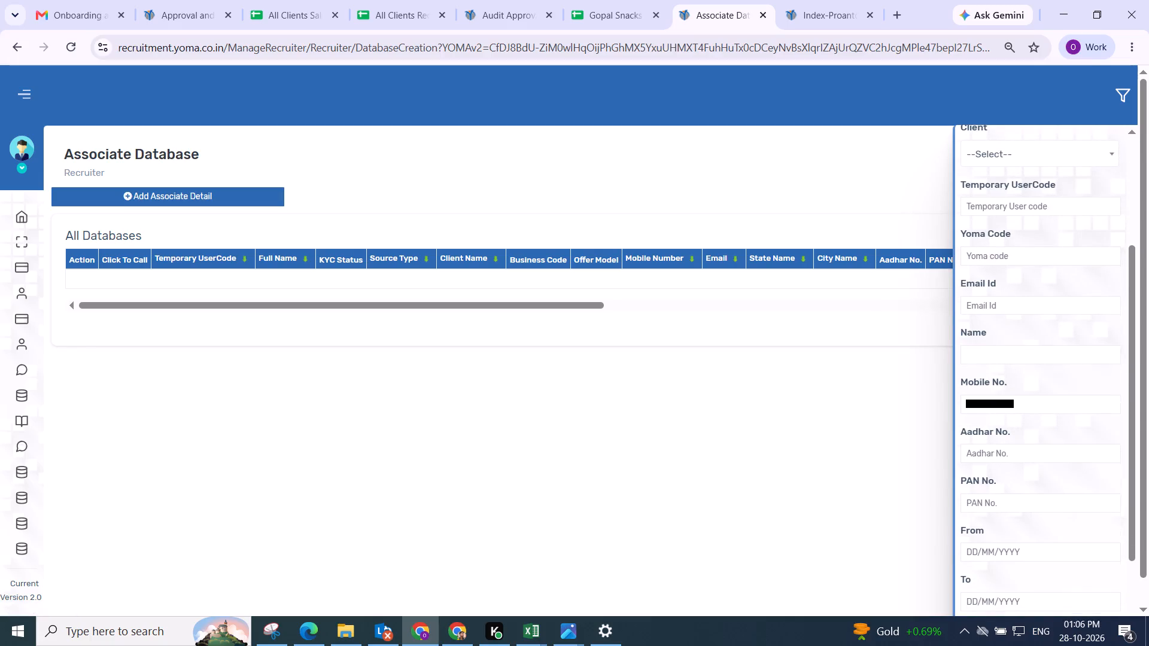
pyautogui.doubleClick(1002, 407)
pyautogui.hotkey('ctrl', 'v')
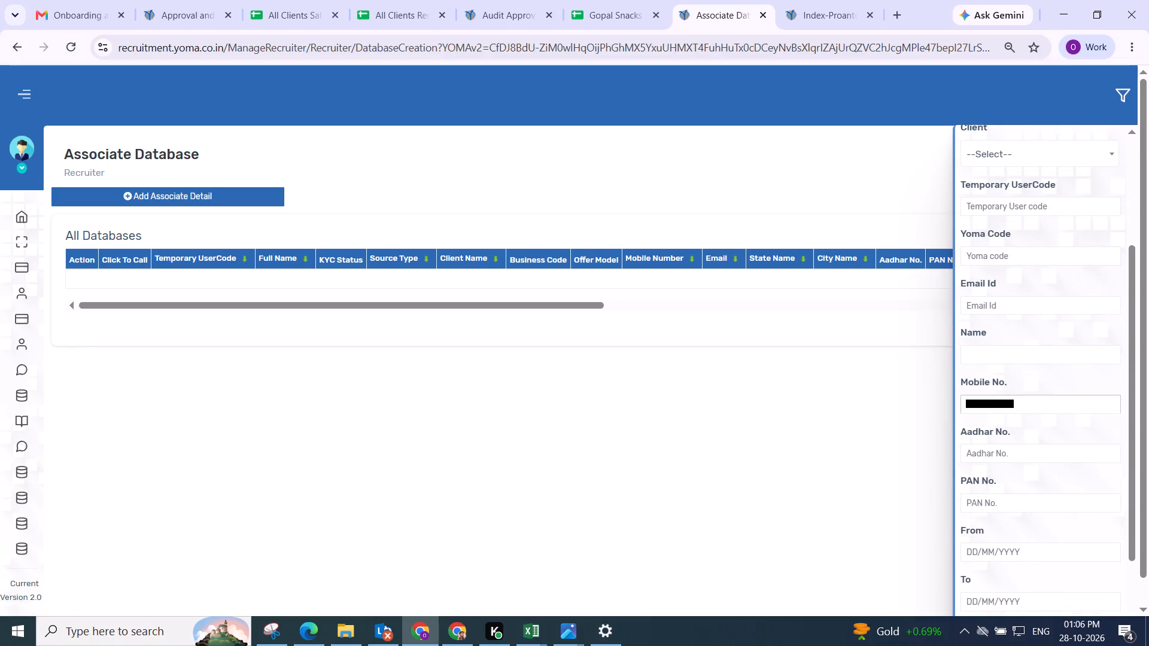
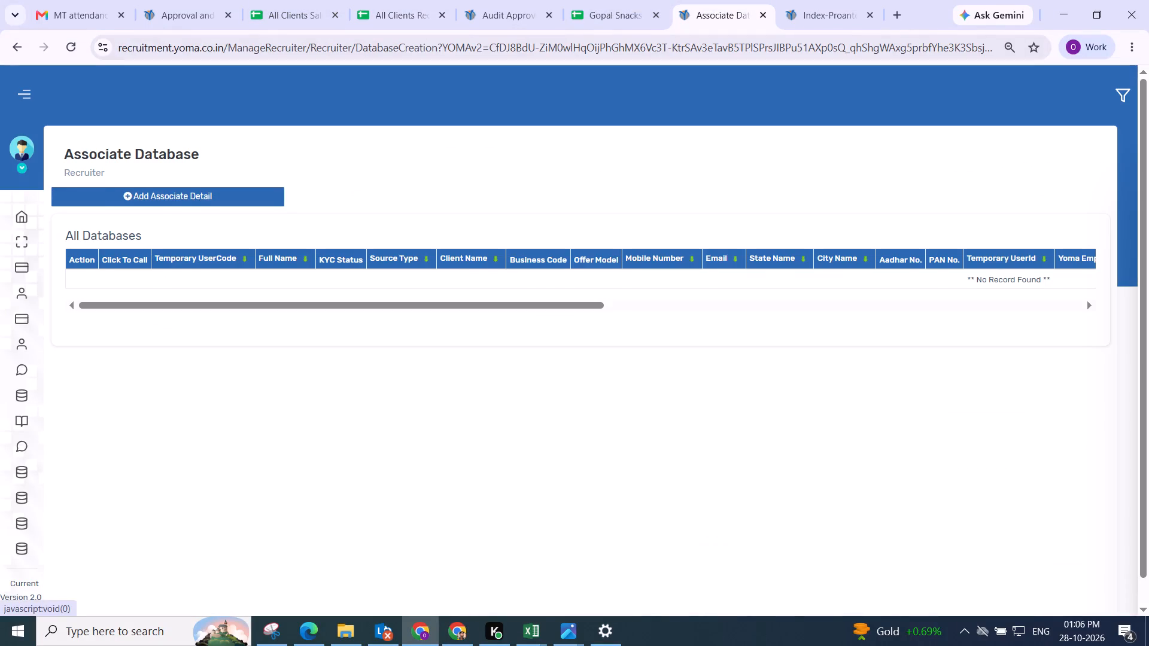
# Filter the Associate Database records again, replacing the Mobile No. value with the copied employee mobile number.
pyautogui.scroll(-2, 1092, 209)
pyautogui.scroll(2, 1086, 147)
pyautogui.click(1126, 90)
pyautogui.scroll(-1, 1081, 172)
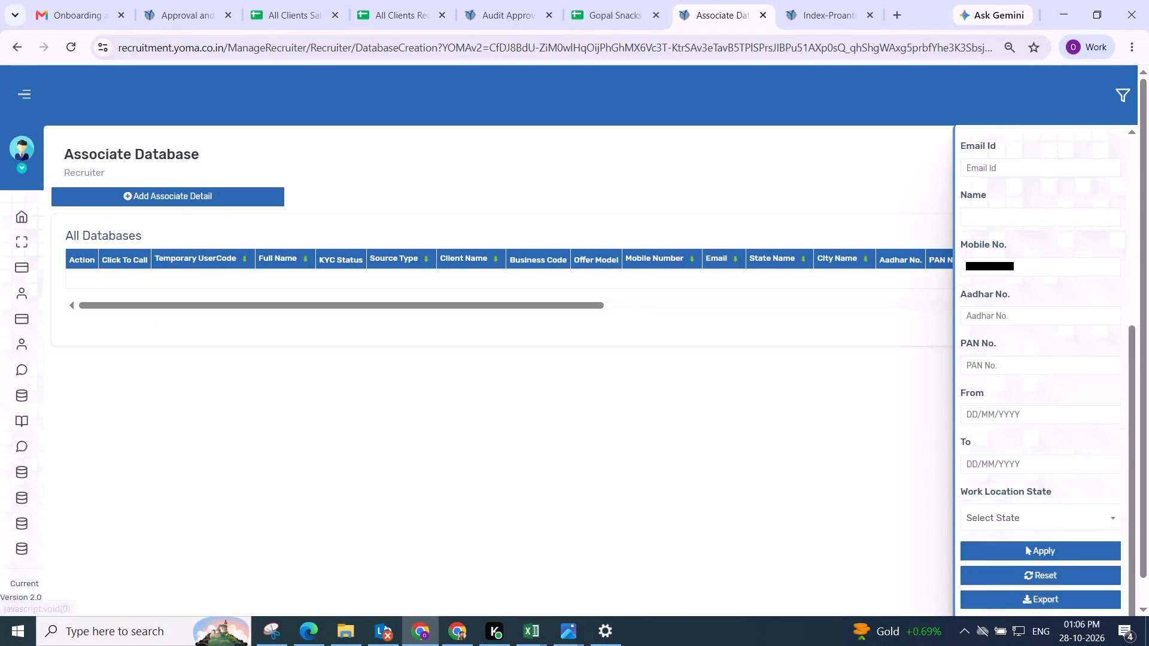
pyautogui.click(996, 262)
pyautogui.tripleClick(992, 258)
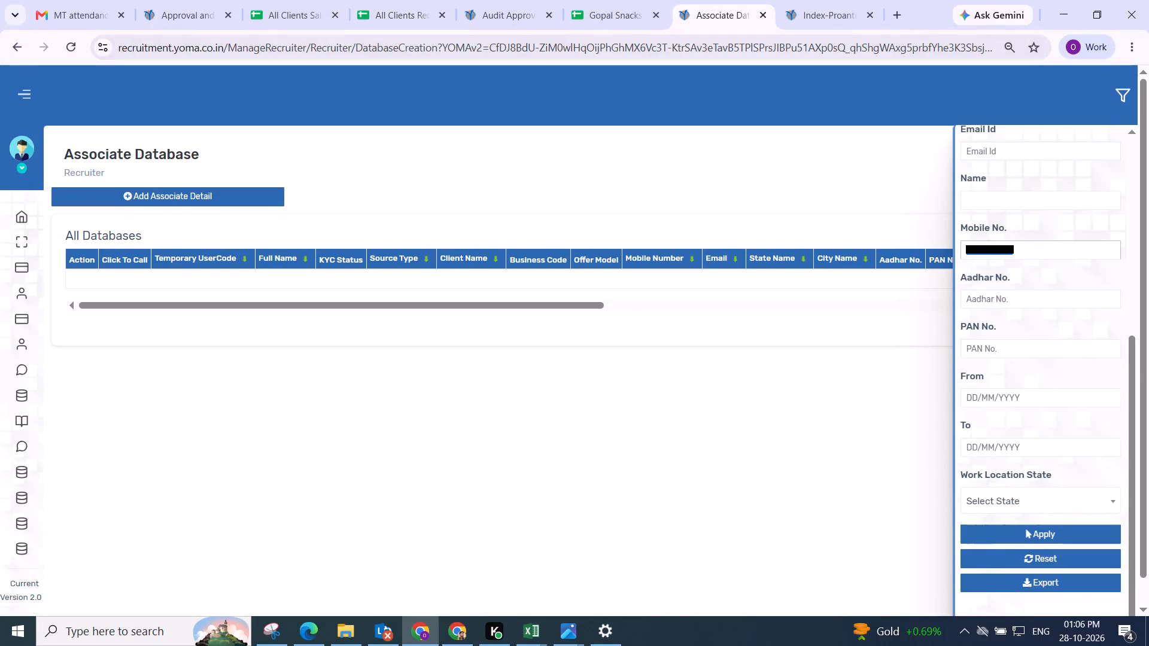
pyautogui.hotkey('ctrl', 'v')
pyautogui.scroll(-4, 1036, 385)
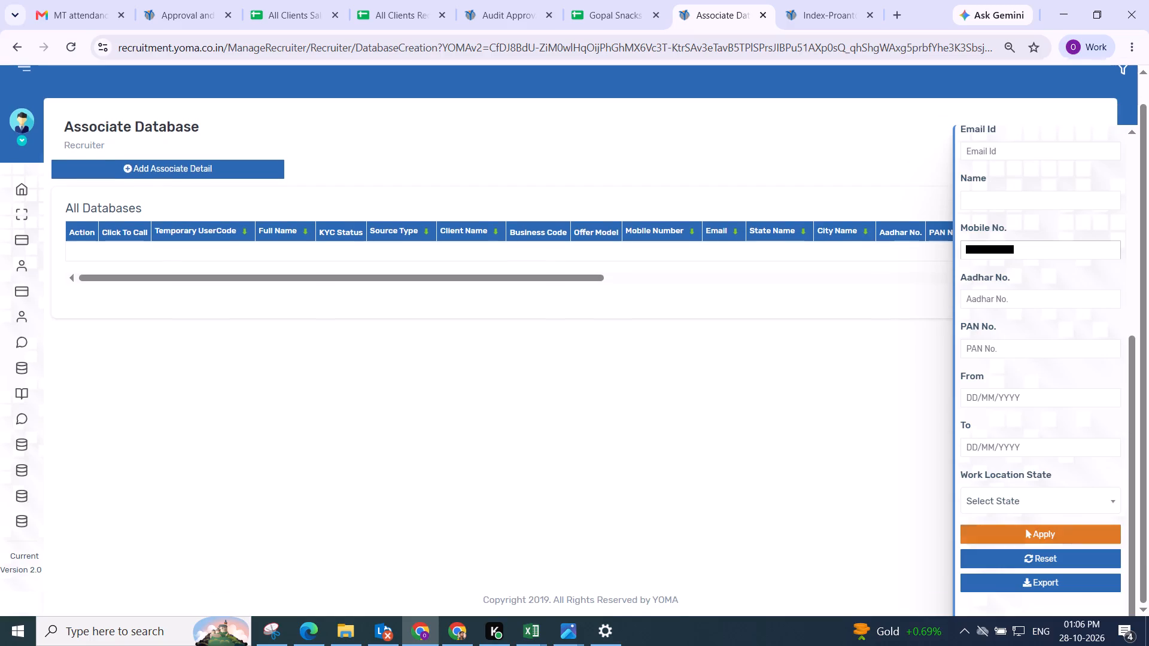
pyautogui.click(1015, 535)
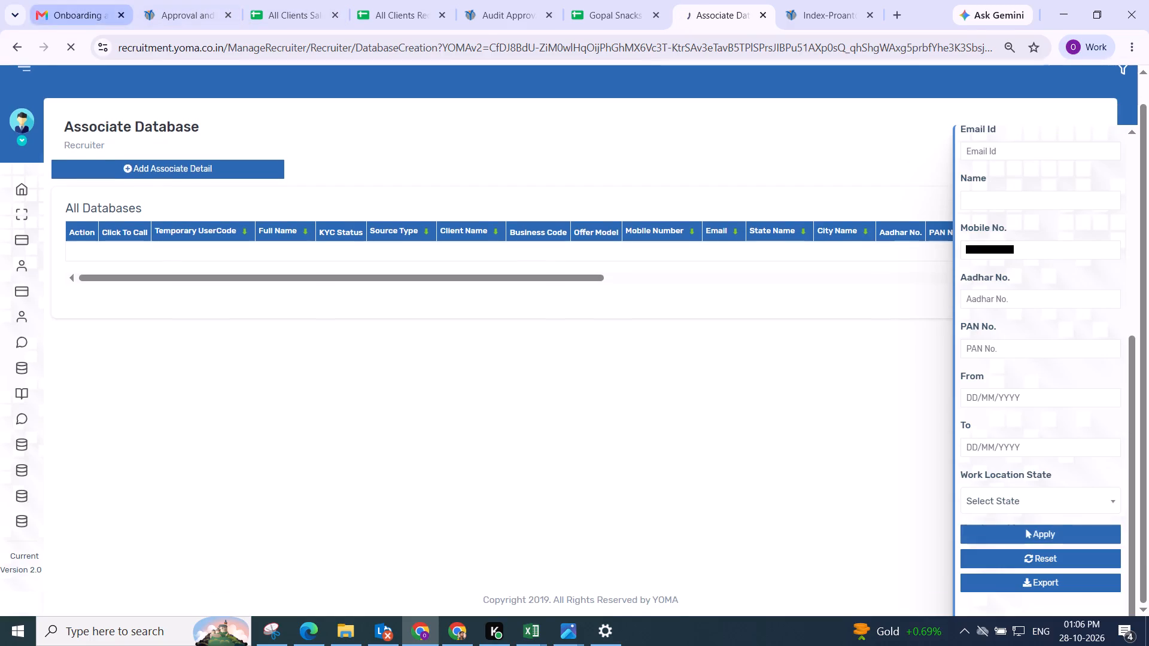
# Return to the All Clients Requisition (Onboarding) Tracker and repeat the mobile number search on the All YBS Client sheet.
pyautogui.click(74, 10)
pyautogui.click(425, 19)
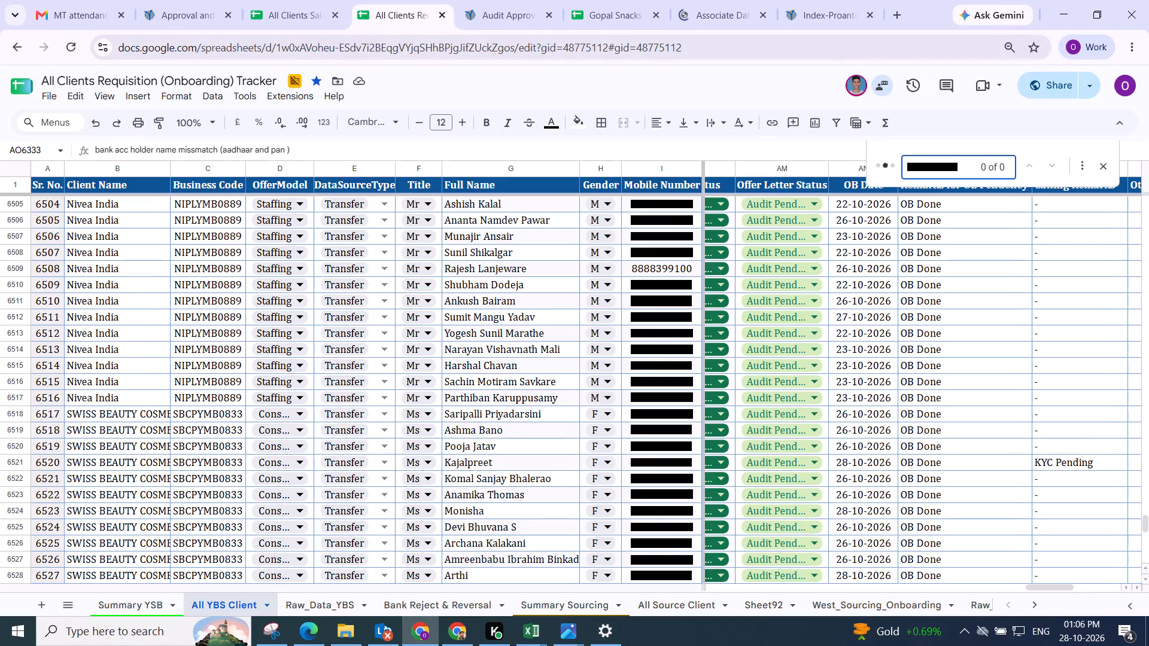
pyautogui.scroll(1, 874, 259)
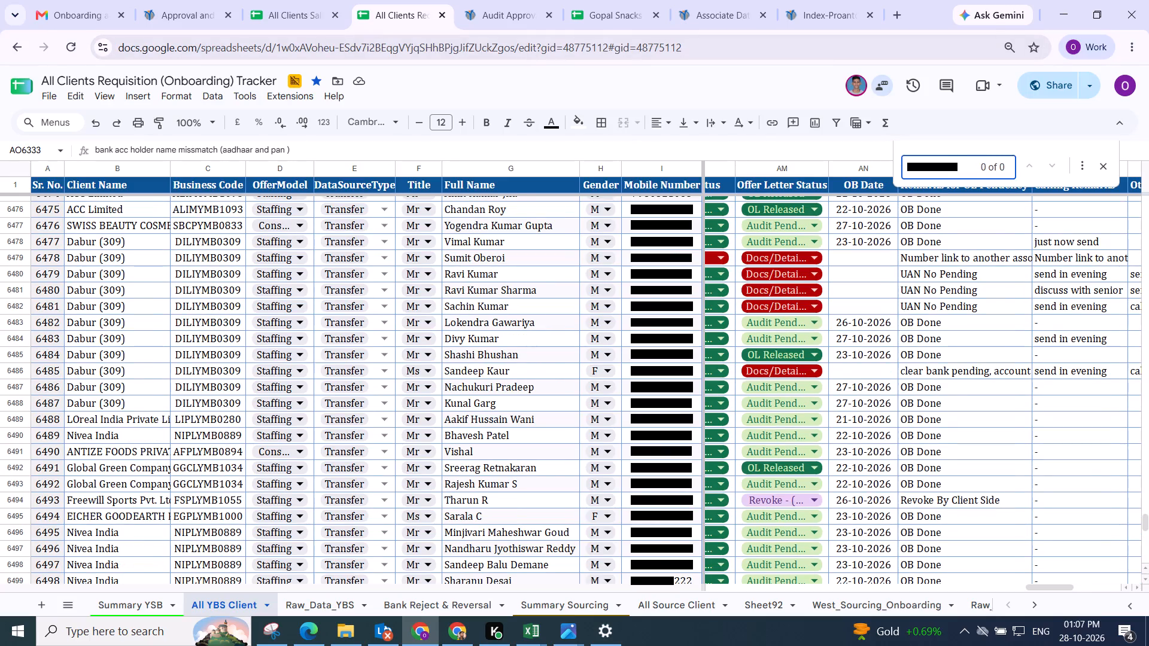
pyautogui.doubleClick(937, 171)
pyautogui.press('Return')
pyautogui.press('Return')
pyautogui.press('Return')
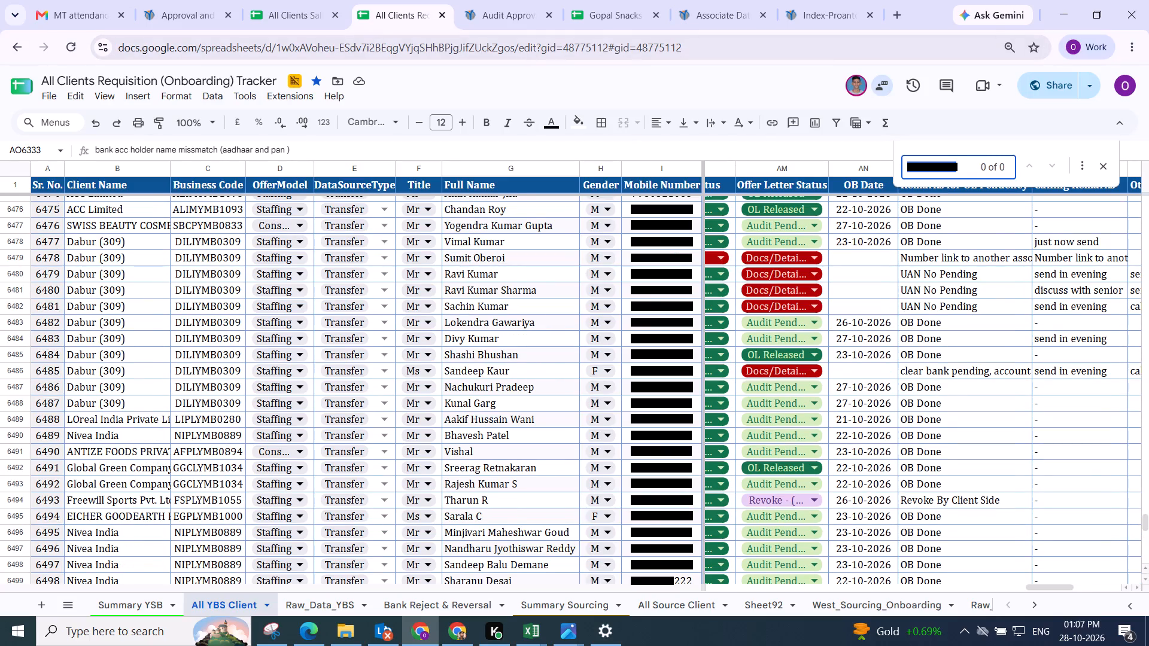
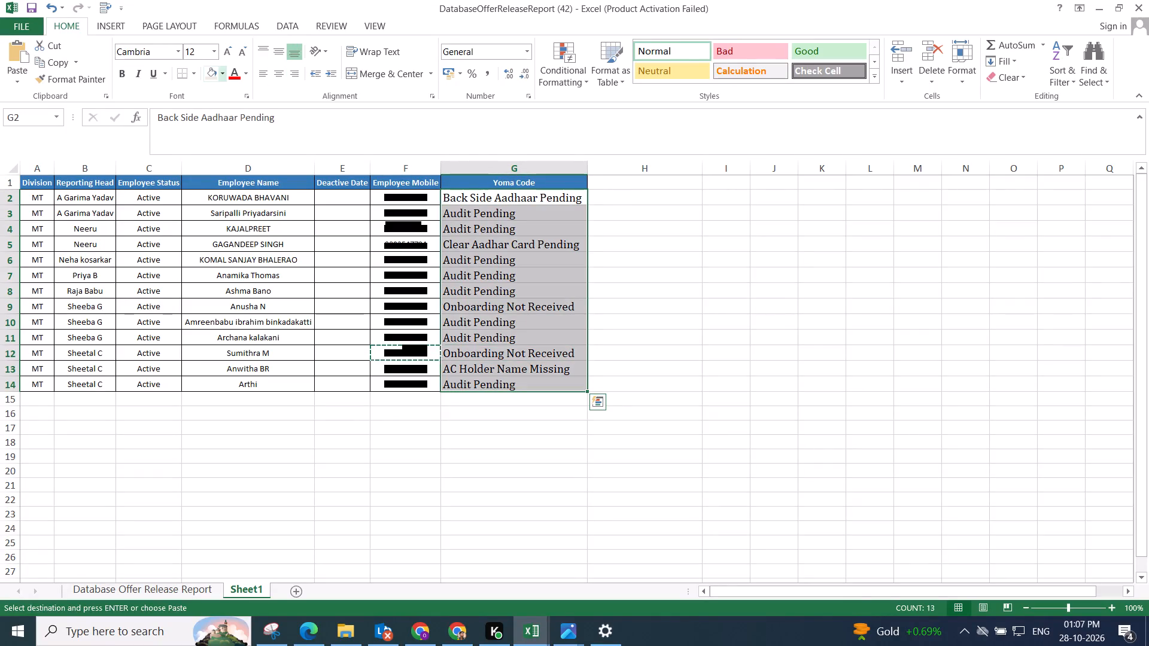
# Fill the status cells under the Yoma Code header, G2 to G14, with standard red.
pyautogui.hotkey('alt', 'h')
pyautogui.hotkey('alt', 'h')
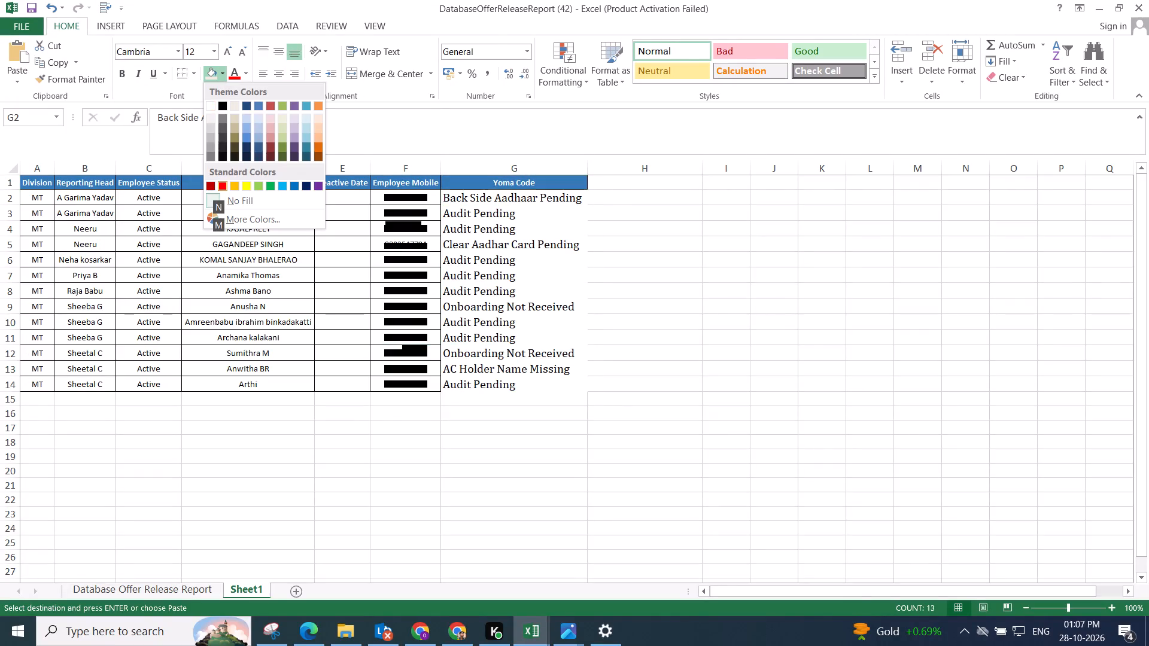
pyautogui.click(221, 187)
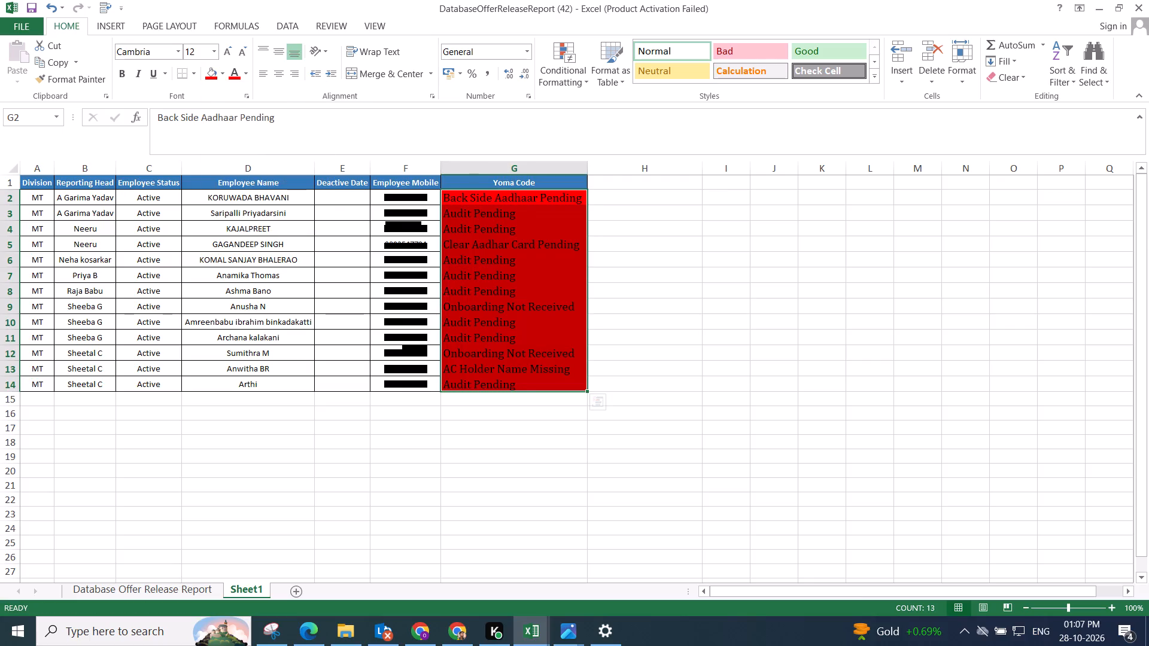
pyautogui.click(631, 278)
# Apply all borders to the Yoma Code status cells G2 to G14.
pyautogui.click(502, 196)
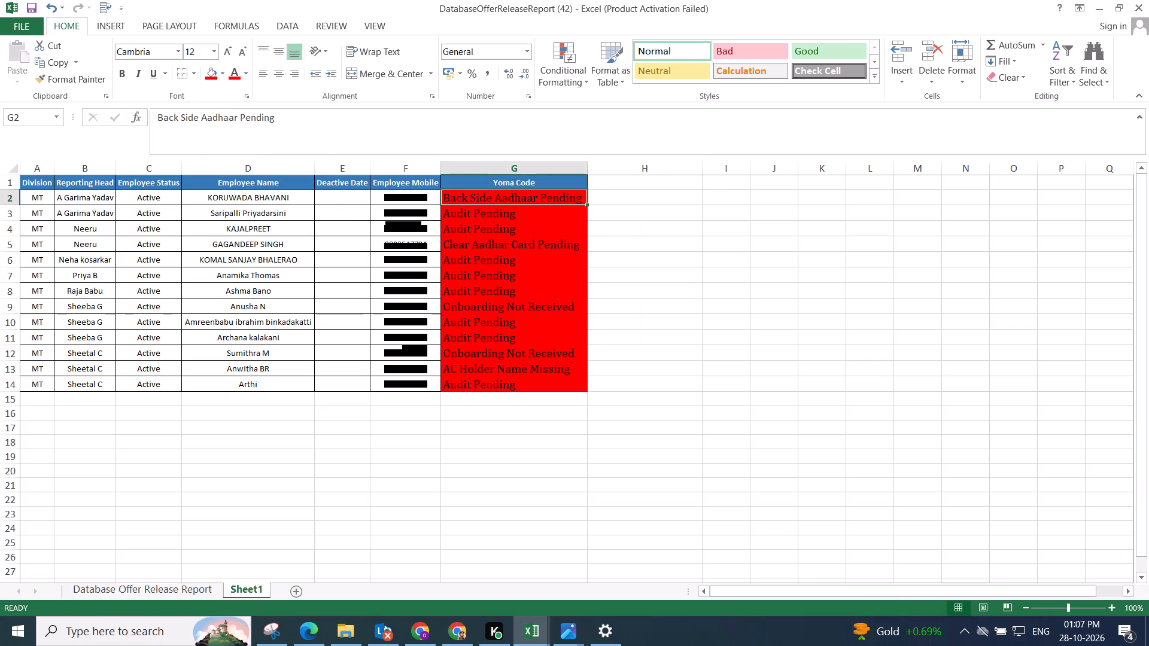
pyautogui.hotkey('ctrl', 'shift', 'Down')
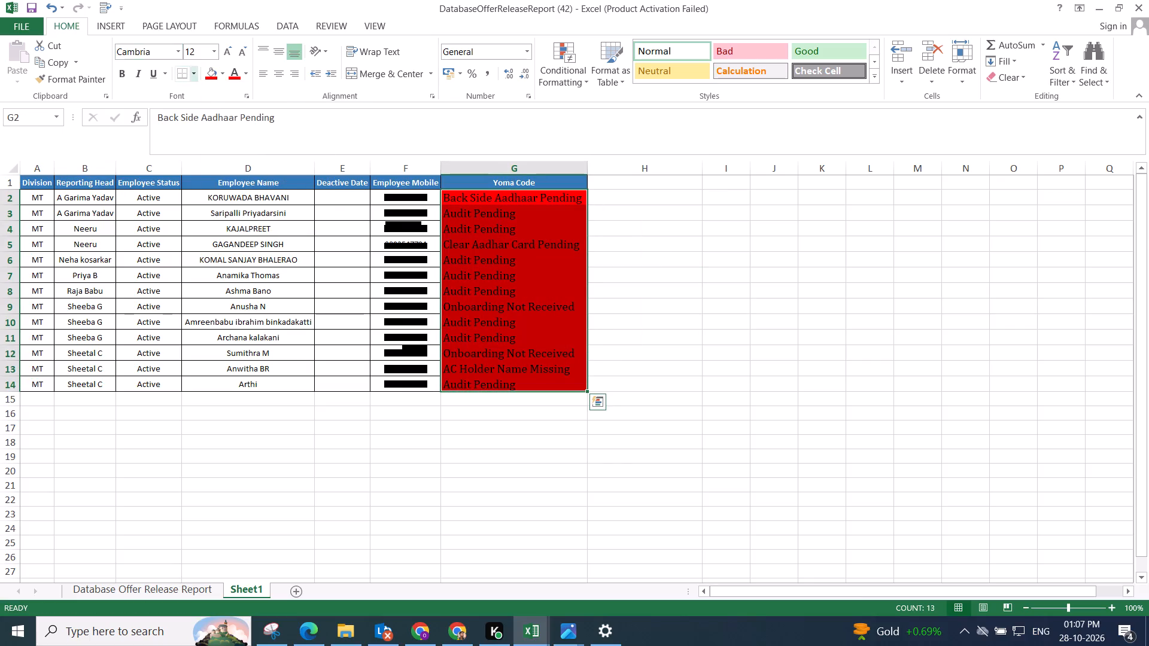
pyautogui.doubleClick(190, 72)
pyautogui.click(195, 76)
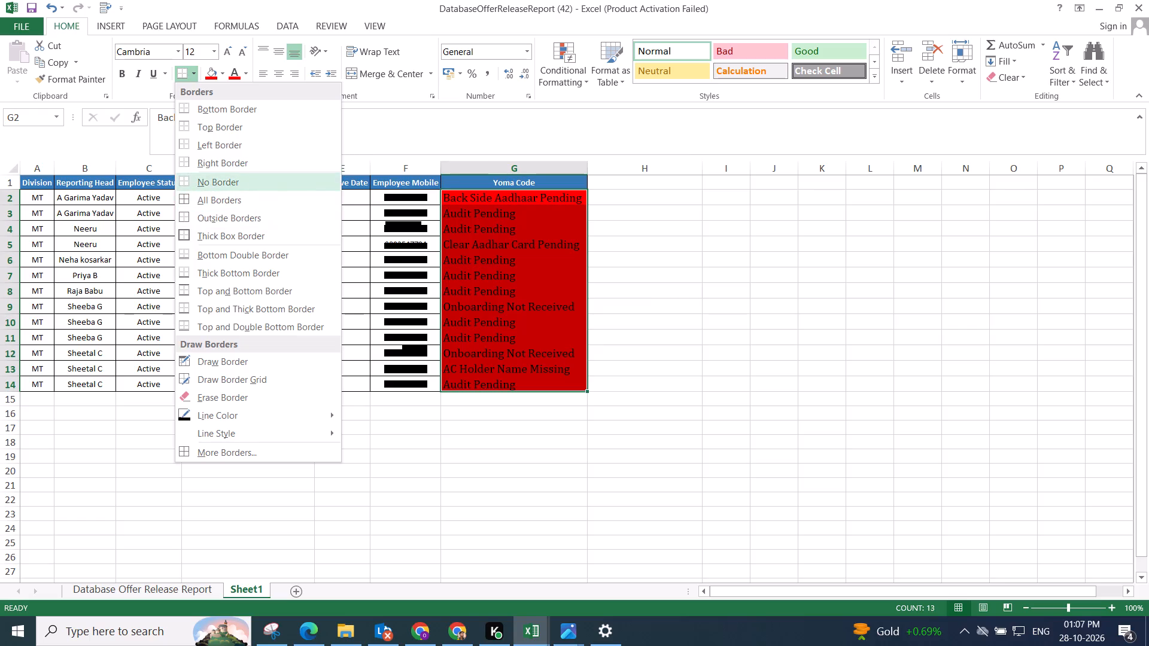
pyautogui.click(218, 200)
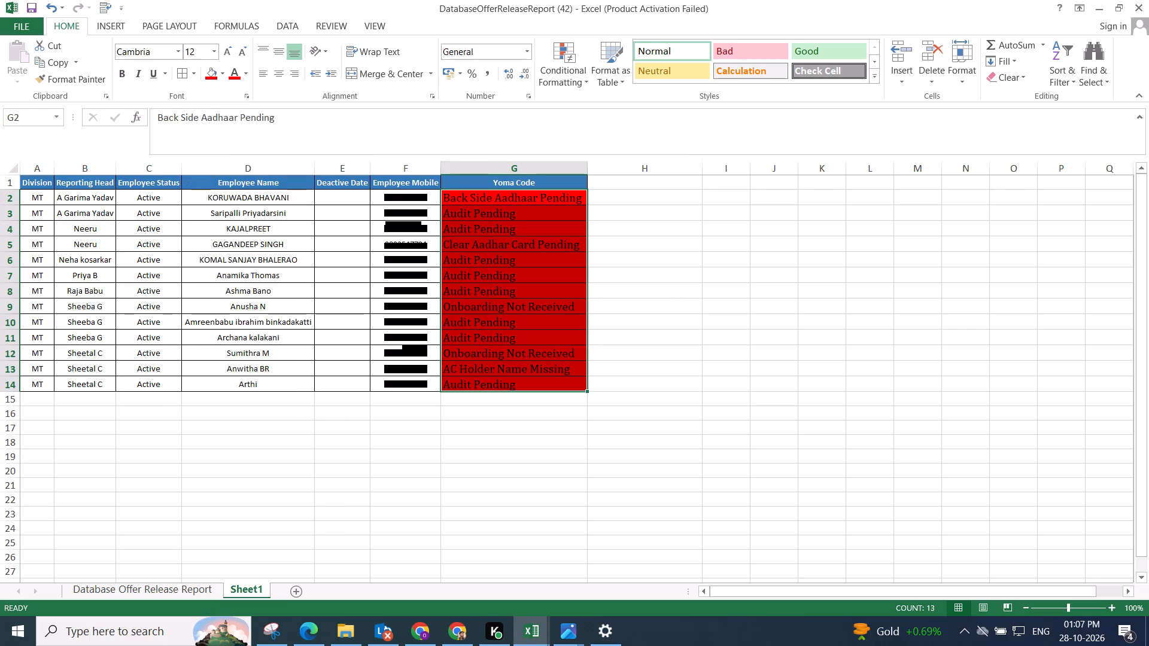
pyautogui.click(649, 240)
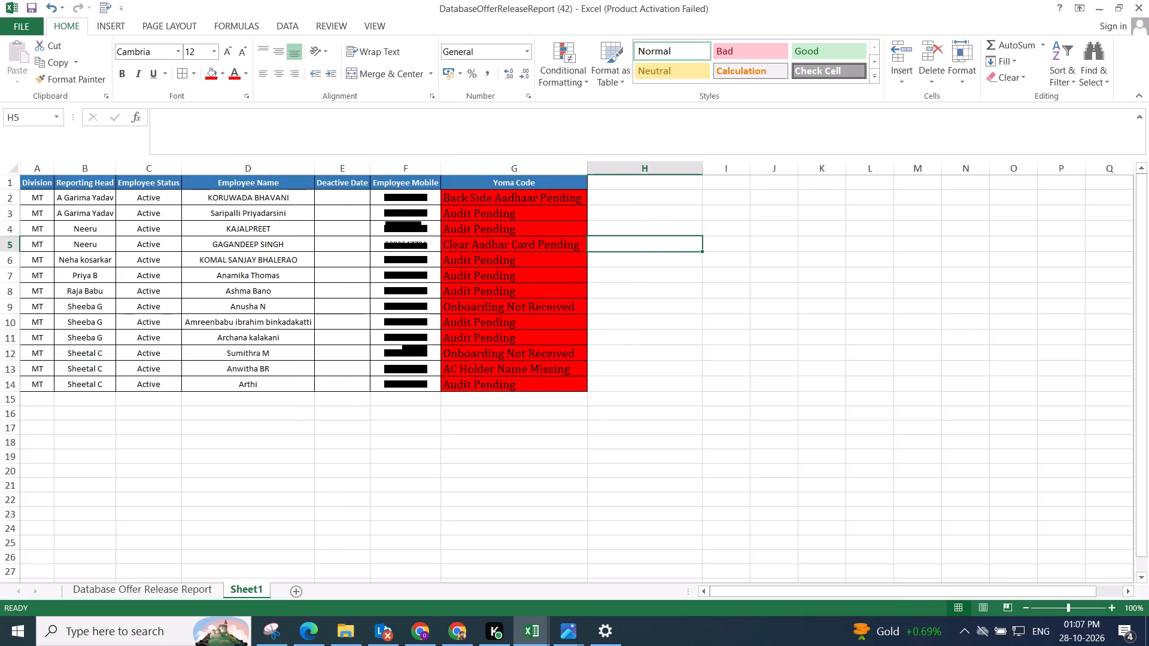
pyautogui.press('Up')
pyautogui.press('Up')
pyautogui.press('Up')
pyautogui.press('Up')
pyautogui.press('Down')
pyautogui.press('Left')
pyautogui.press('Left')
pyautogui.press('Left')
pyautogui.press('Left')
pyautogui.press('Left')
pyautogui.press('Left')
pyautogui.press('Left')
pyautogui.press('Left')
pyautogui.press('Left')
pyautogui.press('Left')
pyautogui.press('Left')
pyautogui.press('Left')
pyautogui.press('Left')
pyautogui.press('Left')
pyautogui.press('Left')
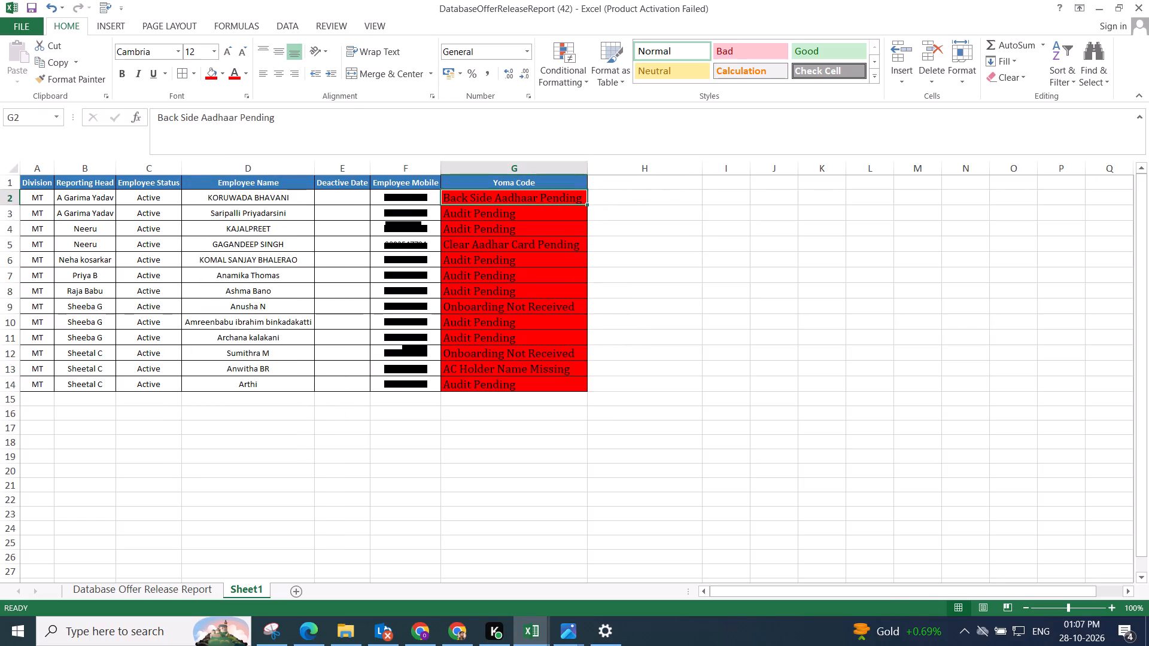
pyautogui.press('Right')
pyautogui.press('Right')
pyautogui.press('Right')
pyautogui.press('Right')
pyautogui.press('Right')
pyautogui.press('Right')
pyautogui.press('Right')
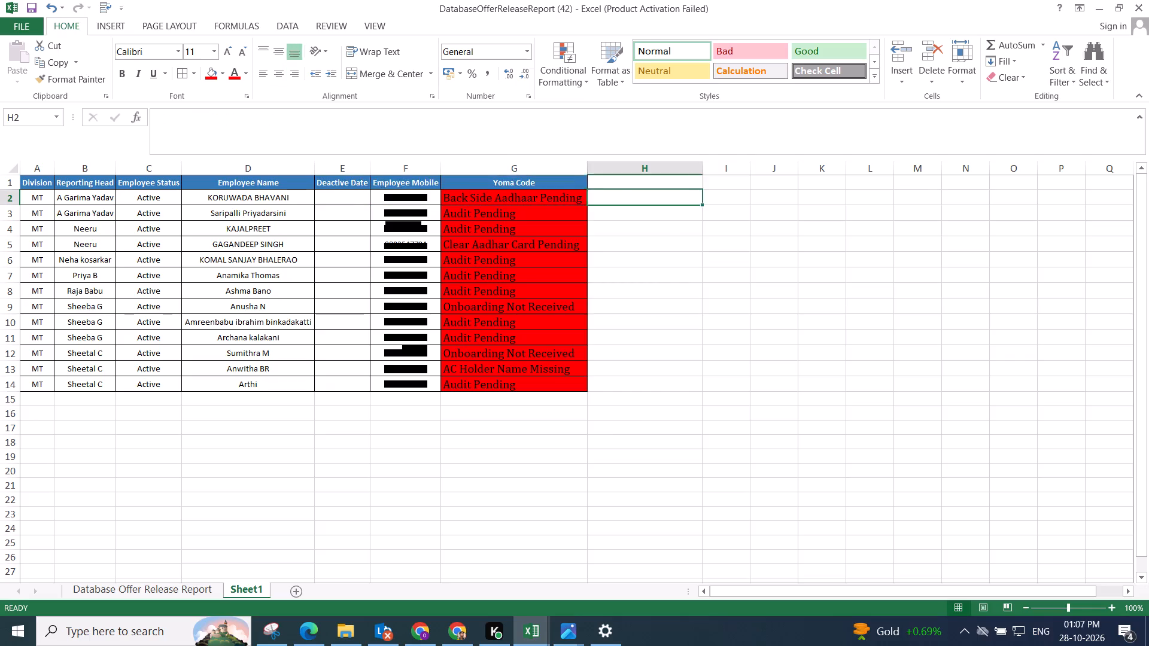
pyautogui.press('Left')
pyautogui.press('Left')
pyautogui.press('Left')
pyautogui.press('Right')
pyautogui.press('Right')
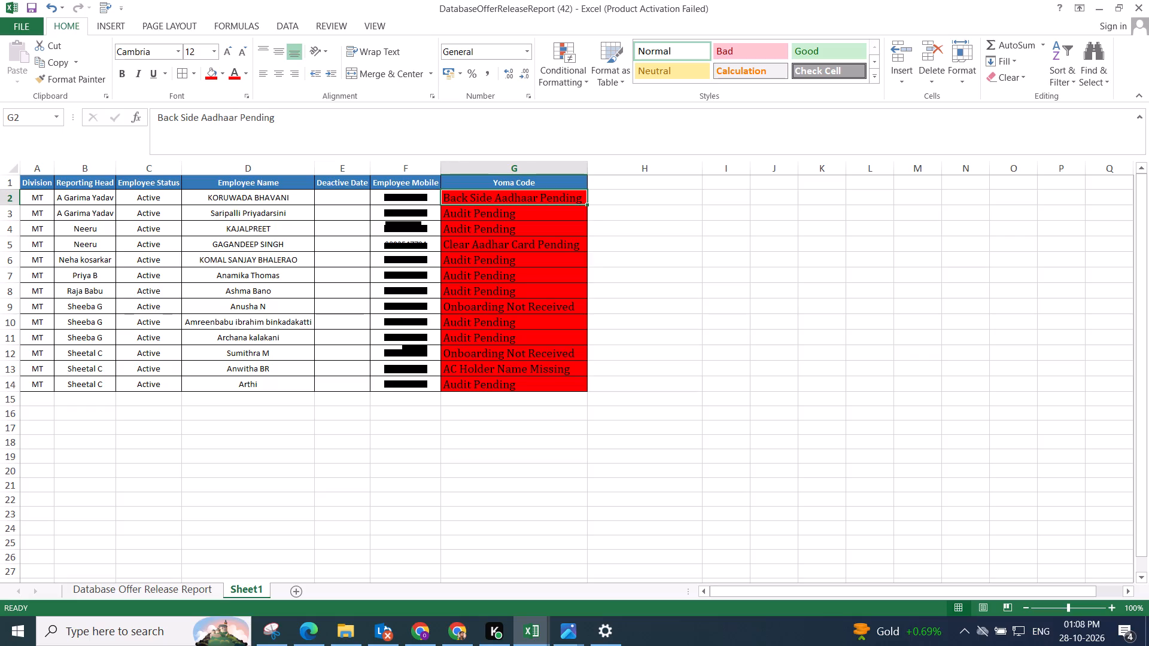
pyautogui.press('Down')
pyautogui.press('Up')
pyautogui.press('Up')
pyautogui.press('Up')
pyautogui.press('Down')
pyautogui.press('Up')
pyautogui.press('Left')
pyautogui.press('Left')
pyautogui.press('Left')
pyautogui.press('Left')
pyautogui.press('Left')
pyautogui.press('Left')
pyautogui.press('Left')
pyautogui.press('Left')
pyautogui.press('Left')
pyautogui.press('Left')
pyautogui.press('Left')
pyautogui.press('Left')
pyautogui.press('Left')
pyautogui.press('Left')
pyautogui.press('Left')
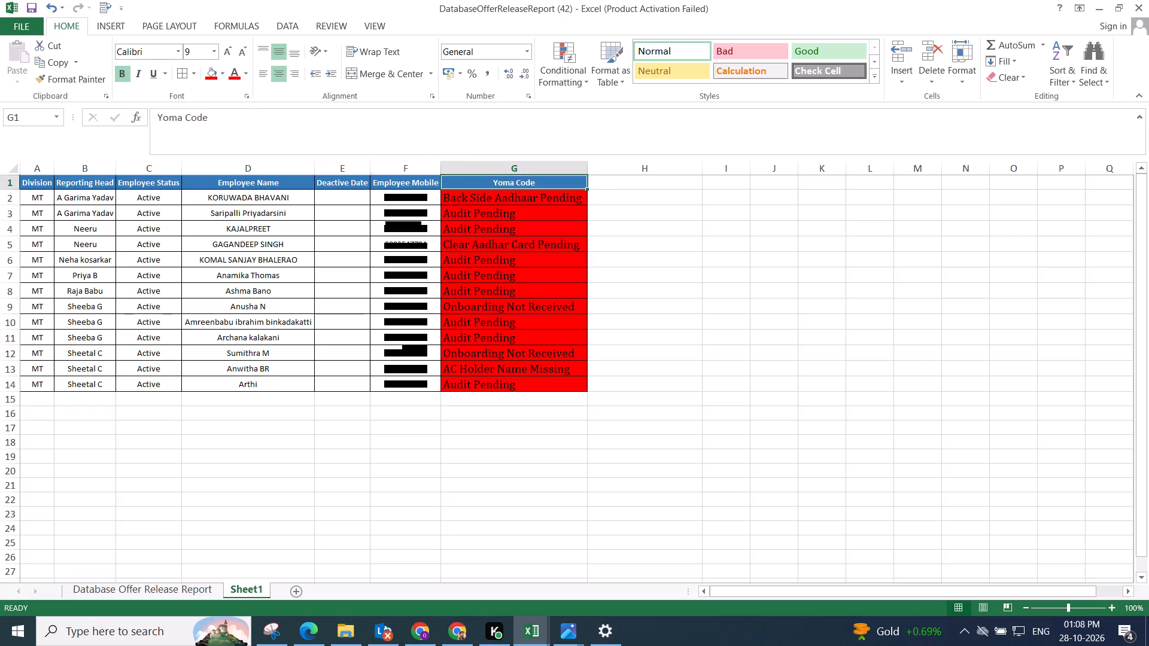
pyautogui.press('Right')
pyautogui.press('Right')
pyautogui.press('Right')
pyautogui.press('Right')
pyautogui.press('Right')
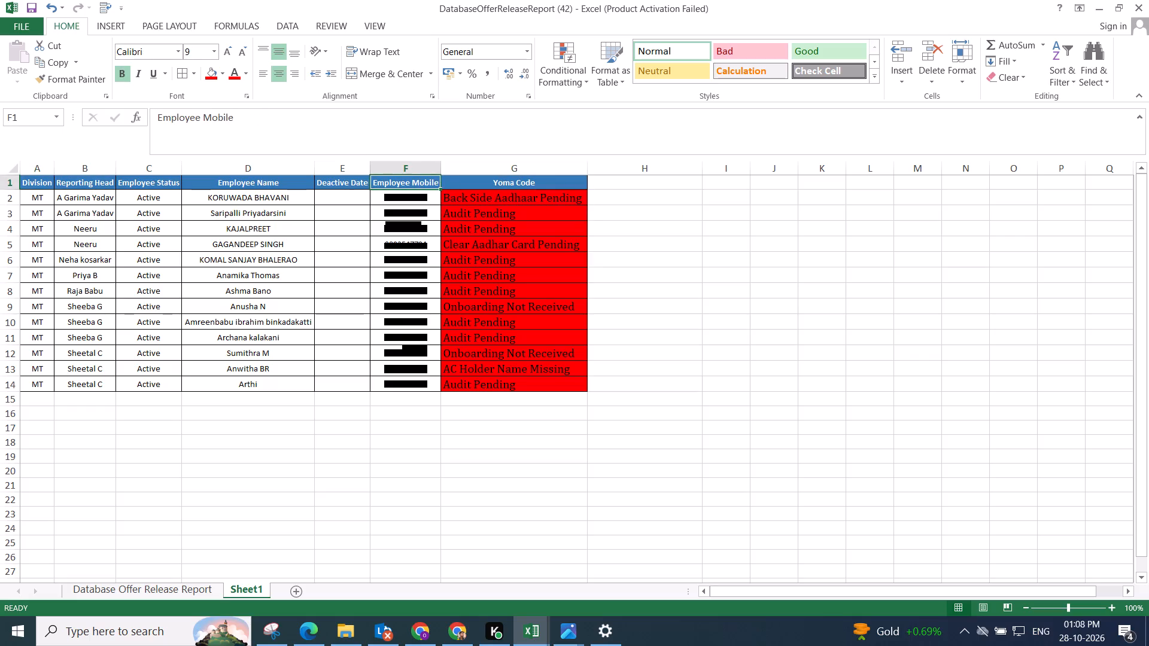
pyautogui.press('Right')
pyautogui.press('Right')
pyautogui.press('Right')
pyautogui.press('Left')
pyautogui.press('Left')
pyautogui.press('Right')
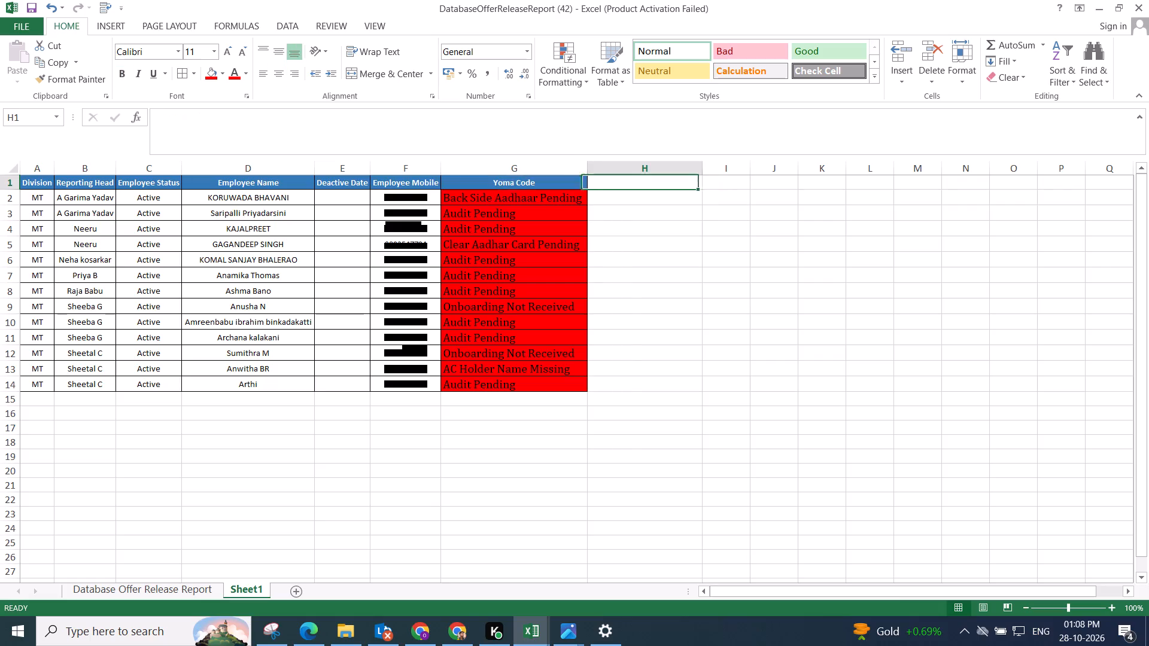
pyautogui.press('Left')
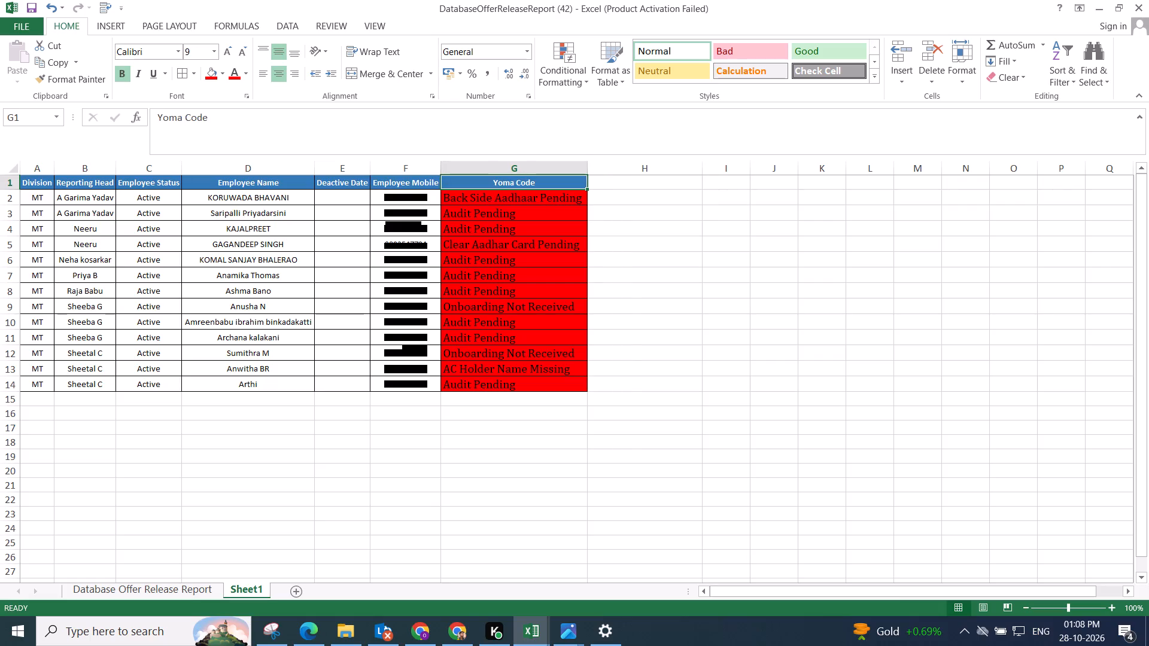
# Rename the Yoma Code column header in G1 as Pending Remarks.
pyautogui.doubleClick(540, 179)
pyautogui.press('BackSpace')
pyautogui.press('BackSpace')
pyautogui.press('BackSpace')
pyautogui.press('BackSpace')
pyautogui.press('BackSpace')
pyautogui.press('BackSpace')
pyautogui.press('BackSpace')
pyautogui.press('BackSpace')
pyautogui.press('BackSpace')
pyautogui.press('BackSpace')
pyautogui.press('BackSpace')
pyautogui.press('BackSpace')
pyautogui.press('BackSpace')
pyautogui.press('BackSpace')
pyautogui.press('BackSpace')
pyautogui.press('BackSpace')
pyautogui.press('BackSpace')
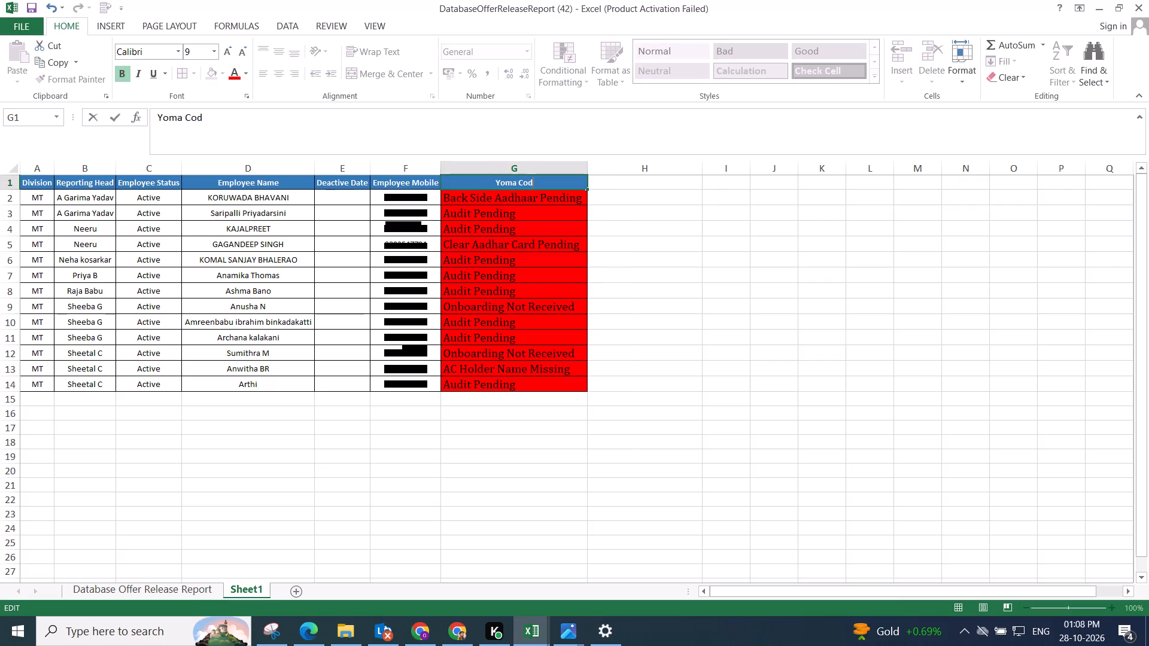
pyautogui.hotkey('shift', 'd')
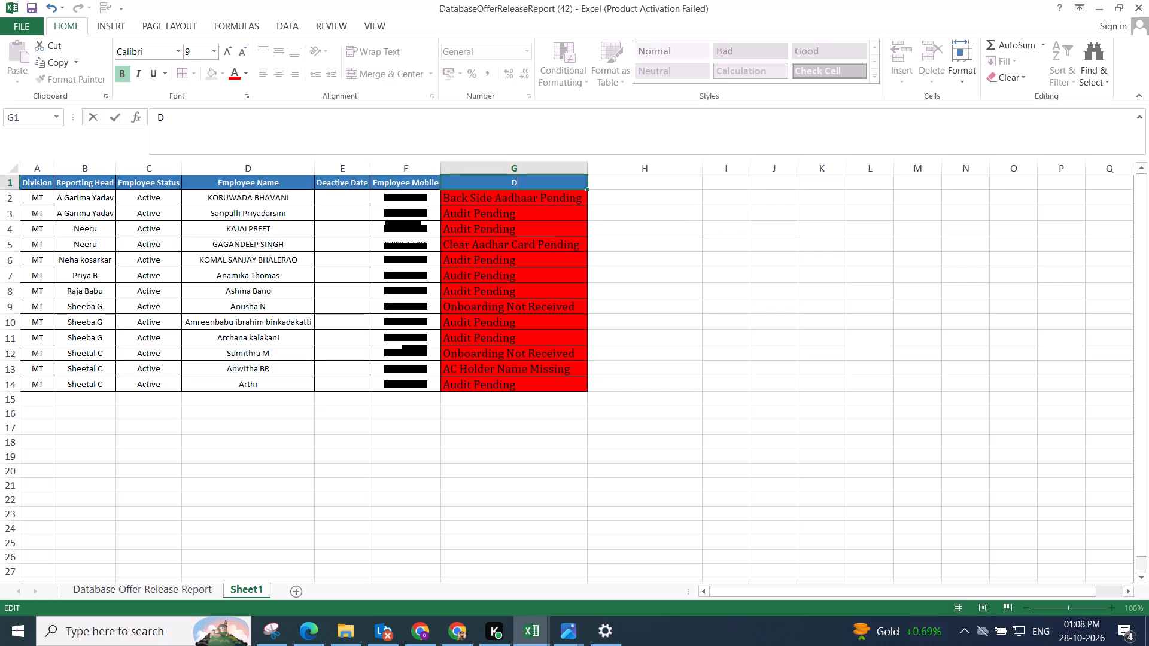
pyautogui.write('oc')
pyautogui.press('BackSpace')
pyautogui.press('BackSpace')
pyautogui.press('BackSpace')
pyautogui.press('BackSpace')
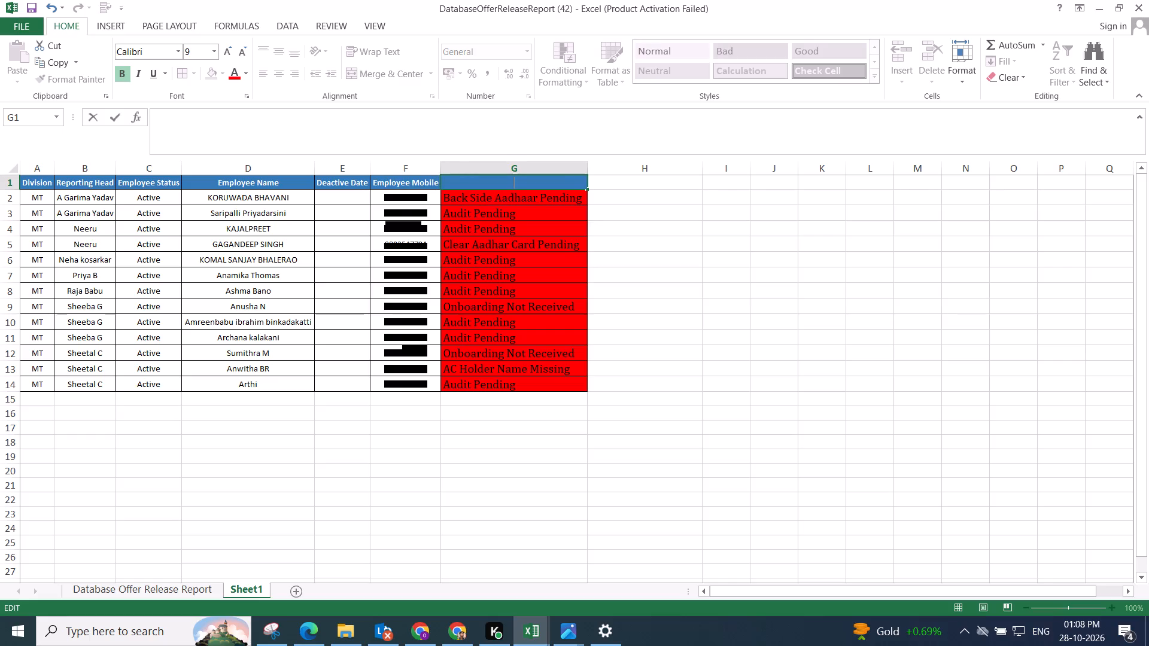
pyautogui.hotkey('shift', 'c')
pyautogui.press('BackSpace')
pyautogui.press('BackSpace')
pyautogui.press('BackSpace')
pyautogui.write('Pen')
pyautogui.write('dinf')
pyautogui.press('space')
pyautogui.press('BackSpace')
pyautogui.press('BackSpace')
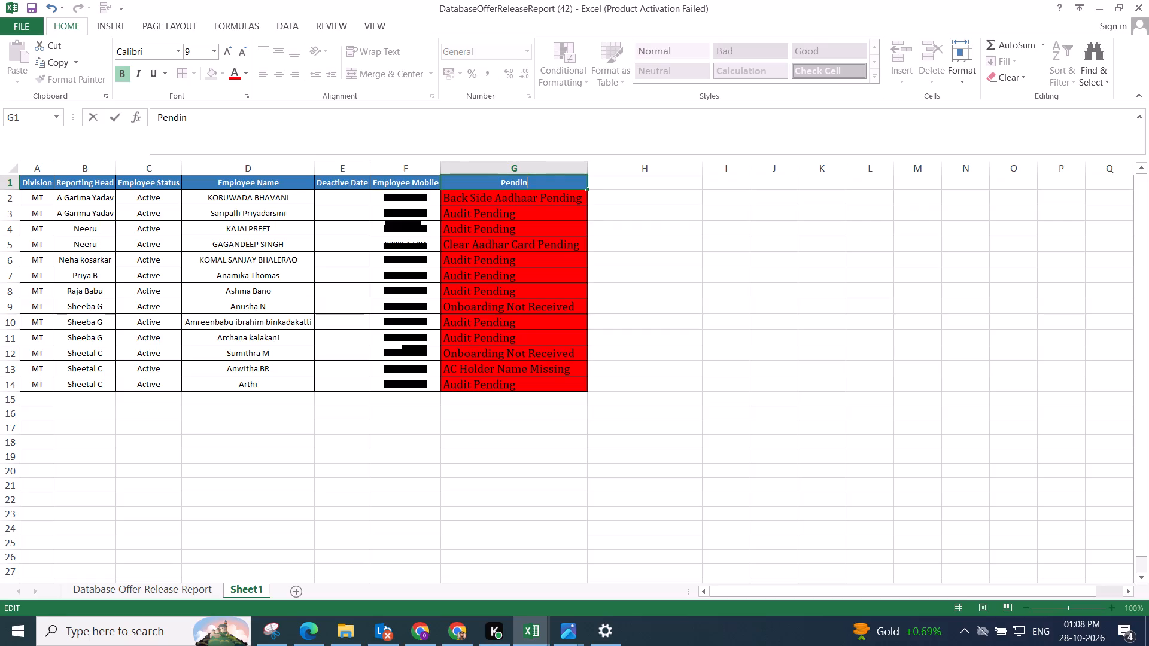
pyautogui.write('g')
pyautogui.press('space')
pyautogui.write('Remarks')
pyautogui.press('Down')
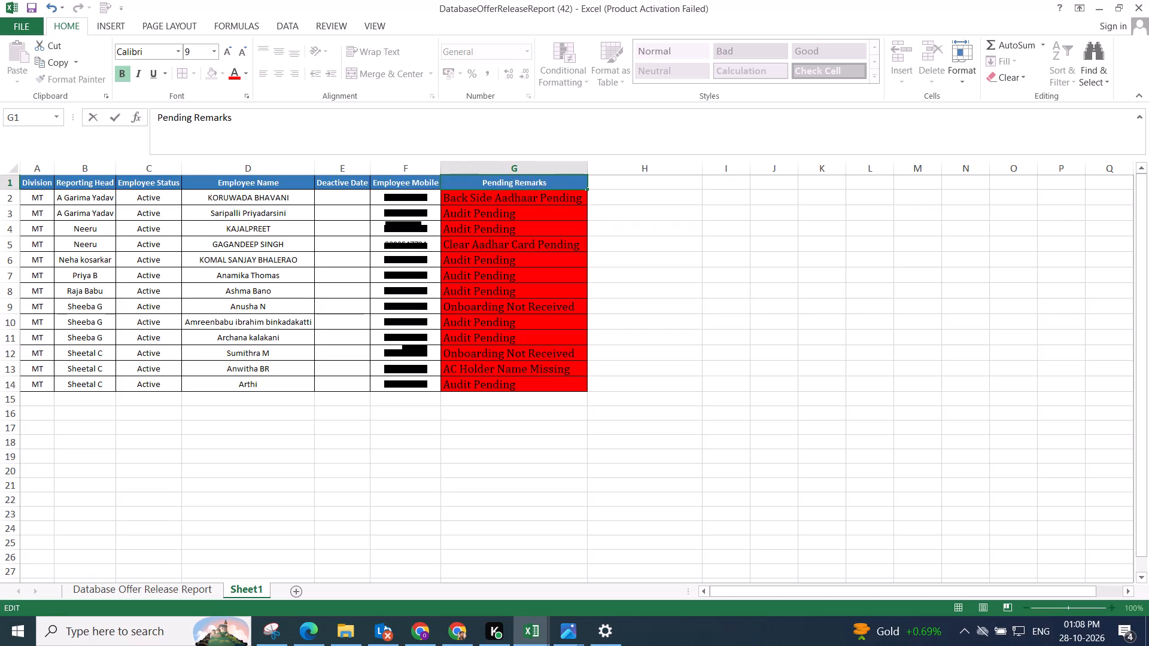
pyautogui.press('Down')
pyautogui.click(708, 237)
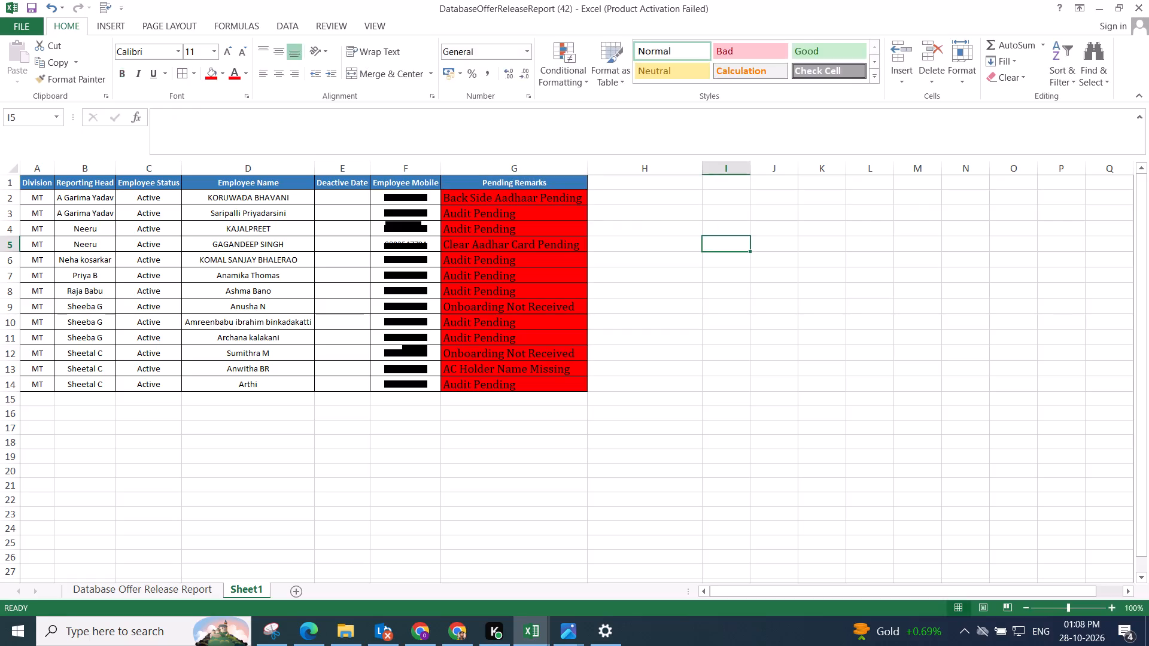
# Review the table's header row and the entries down the Pending Remarks column.
pyautogui.press('Up')
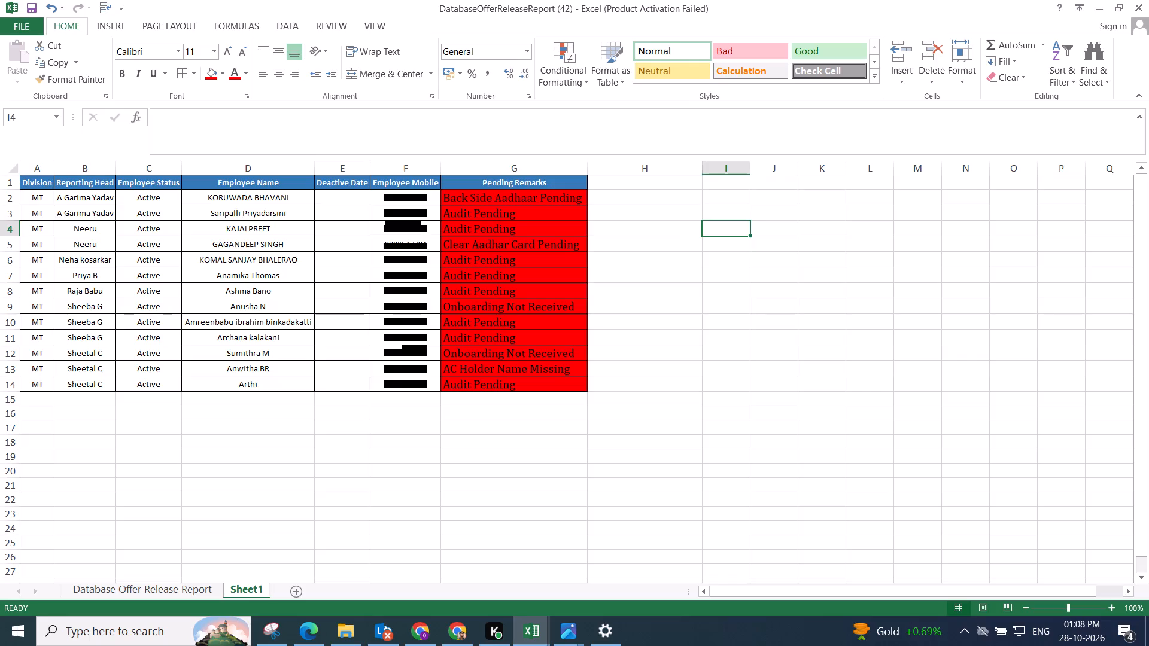
pyautogui.click(42, 183)
pyautogui.press('Right')
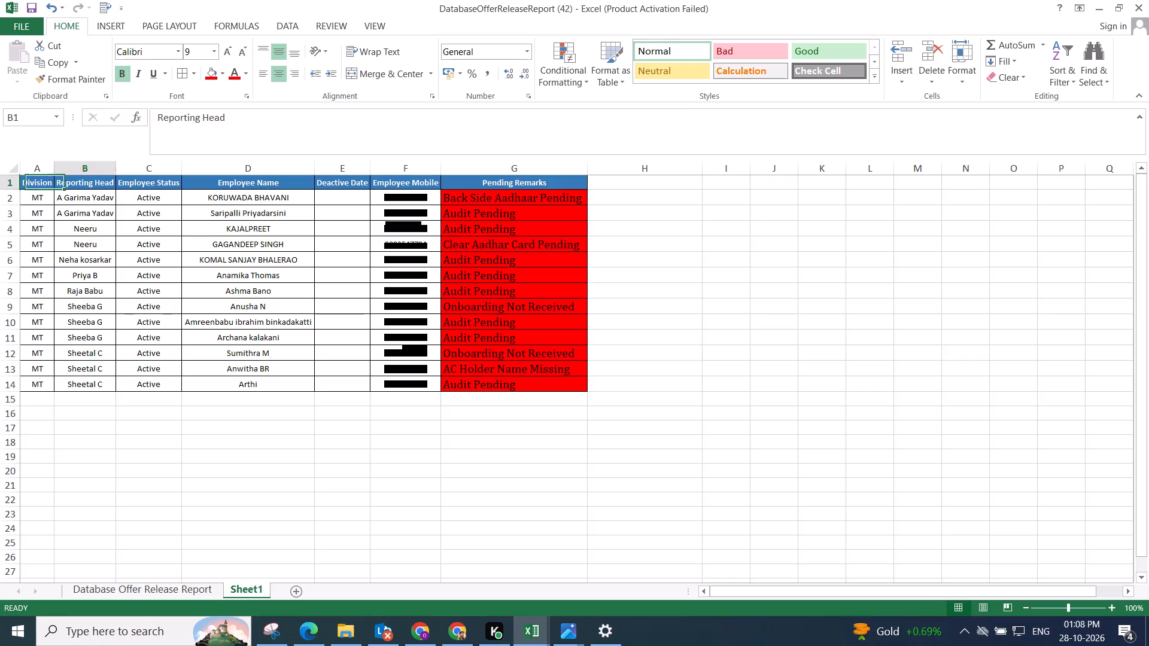
pyautogui.press('Right')
pyautogui.press('Right')
pyautogui.press('Right')
pyautogui.press('Right')
pyautogui.press('Right')
pyautogui.press('Left')
pyautogui.press('Left')
pyautogui.press('Right')
pyautogui.press('Right')
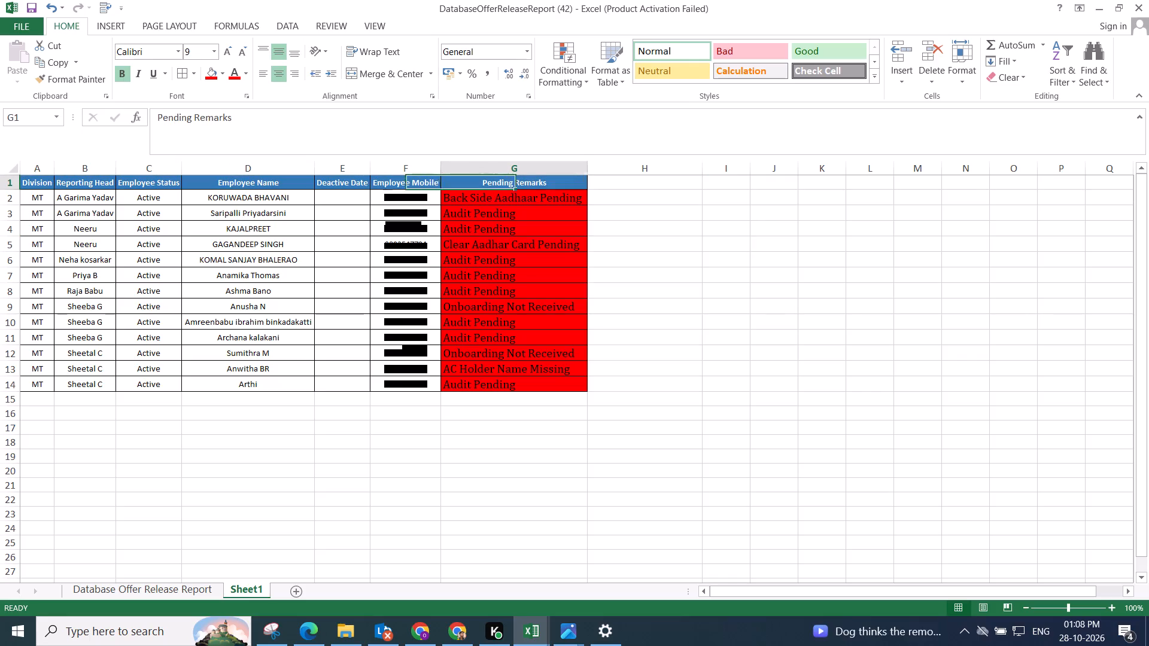
pyautogui.press('Down')
pyautogui.press('Down')
pyautogui.press('Down')
pyautogui.press('Down')
pyautogui.press('Down')
pyautogui.press('Down')
pyautogui.press('Down')
pyautogui.press('Down')
pyautogui.press('Down')
pyautogui.press('Down')
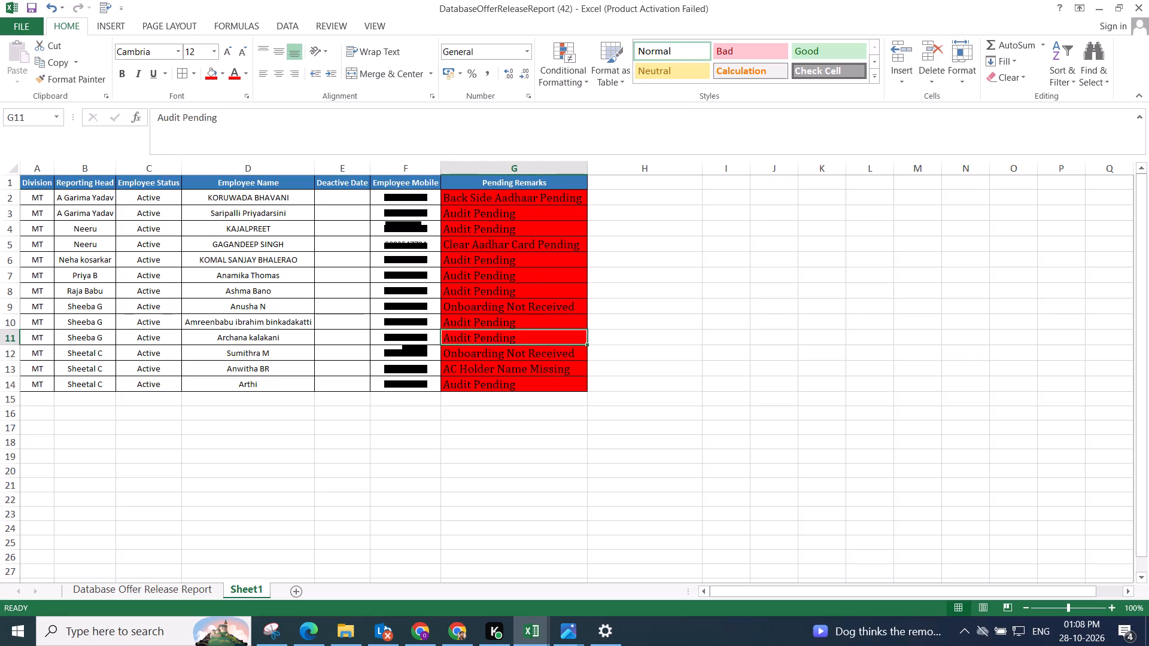
pyautogui.press('Up')
pyautogui.press('Up')
pyautogui.press('Up')
pyautogui.press('Down')
pyautogui.press('Down')
pyautogui.press('Down')
pyautogui.press('Down')
pyautogui.press('Down')
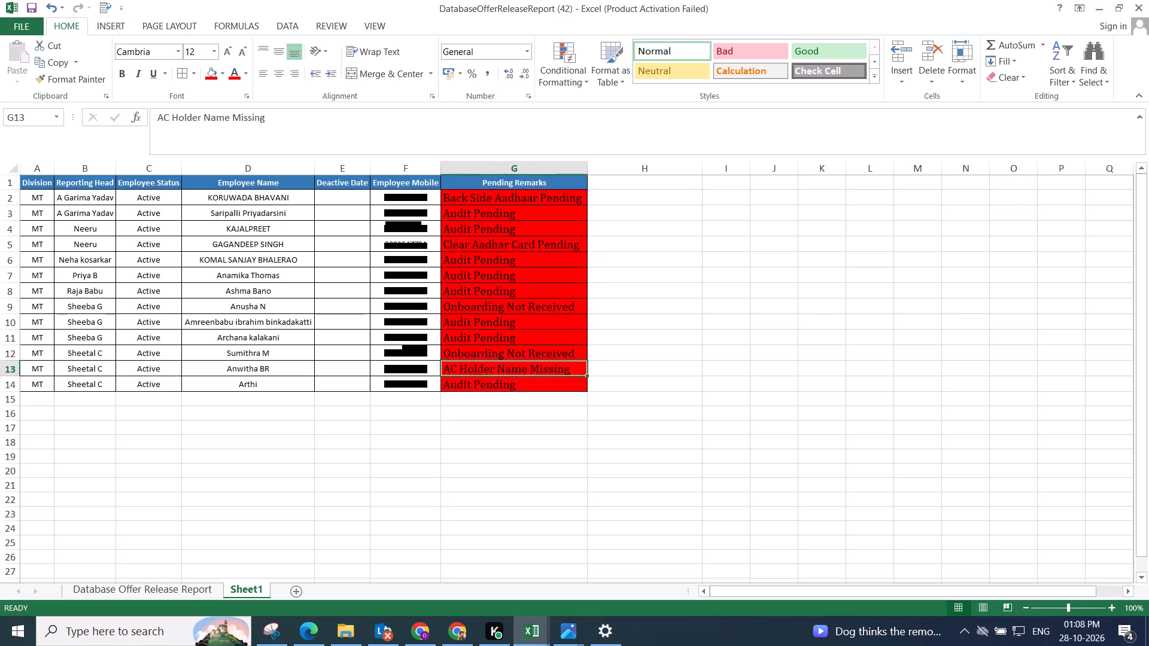
pyautogui.press('Down')
pyautogui.press('Down')
pyautogui.press('Down')
# Save the workbook.
pyautogui.hotkey('ctrl', 's')
pyautogui.hotkey('ctrl', 's')
pyautogui.hotkey('ctrl', 's')
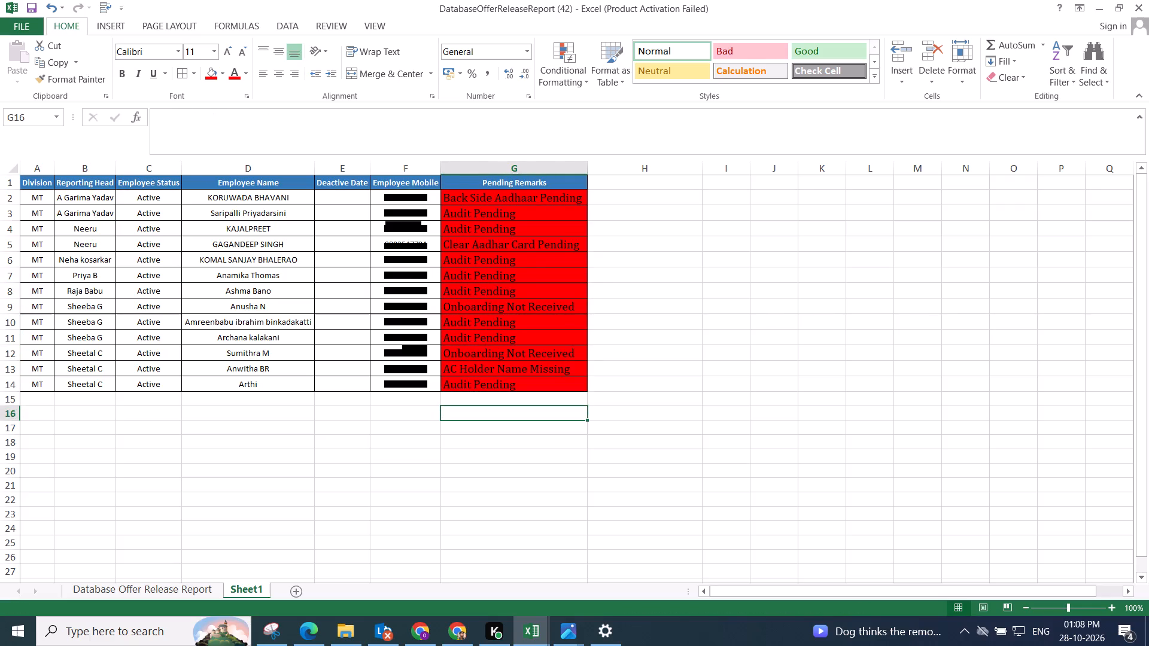
pyautogui.hotkey('ctrl', 's')
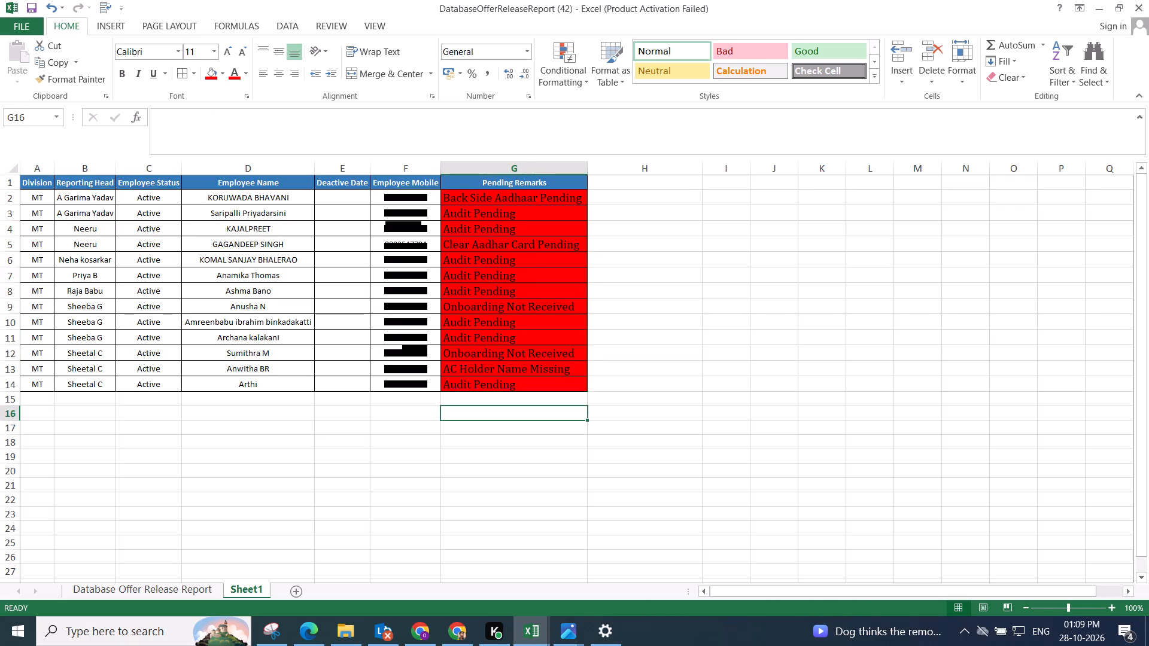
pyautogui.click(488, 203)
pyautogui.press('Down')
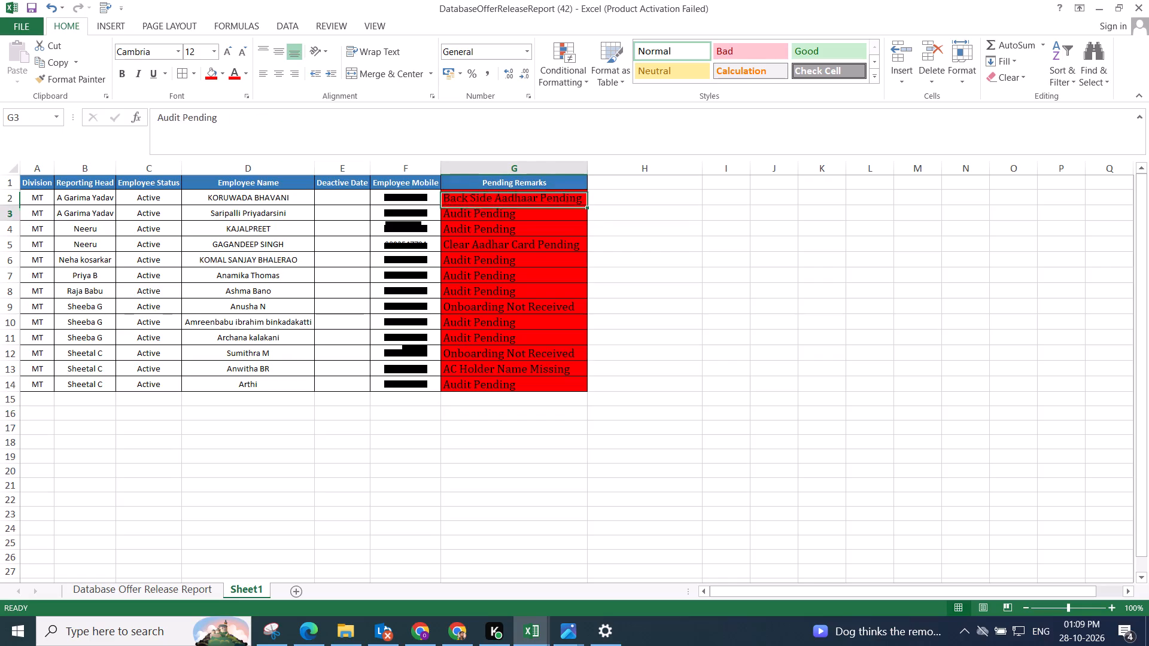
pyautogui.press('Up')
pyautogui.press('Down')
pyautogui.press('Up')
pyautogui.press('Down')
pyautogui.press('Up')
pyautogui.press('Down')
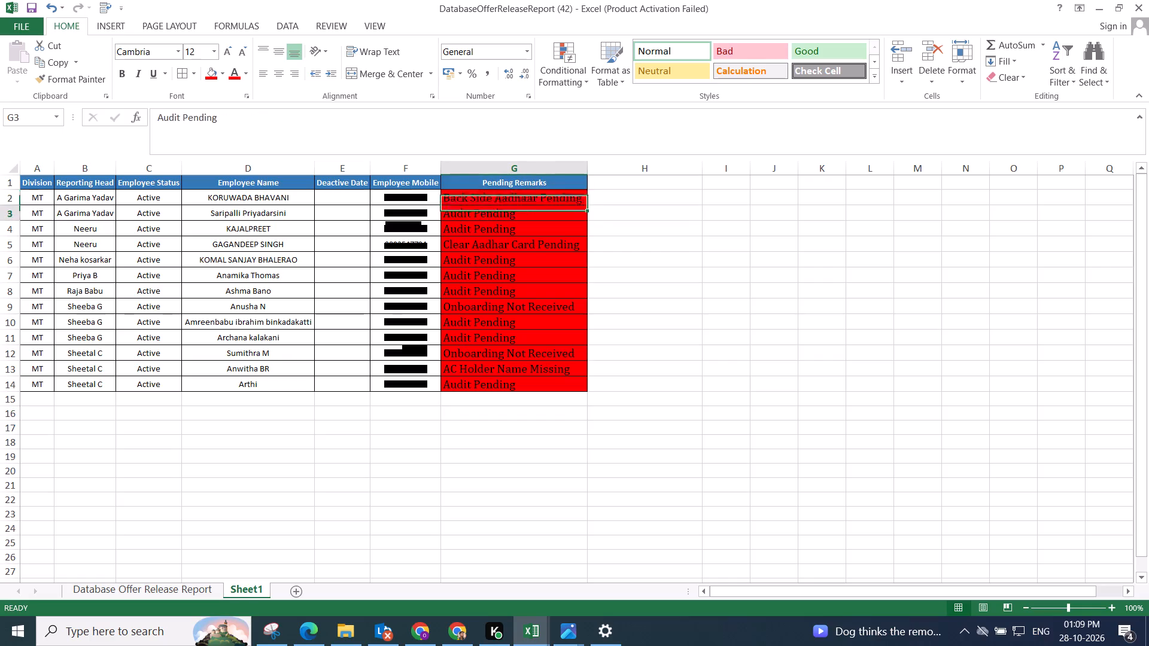
# Review the first employee's entries in row 2, between the Employee Status and Pending Remarks columns.
pyautogui.press('Up')
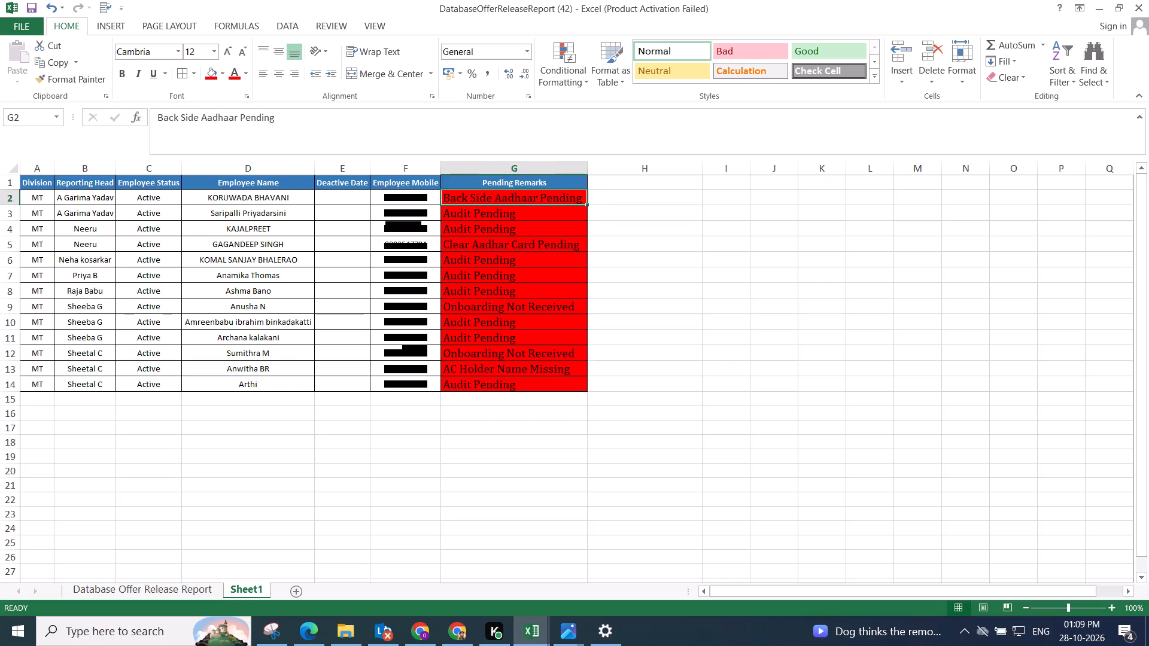
pyautogui.press('Left')
pyautogui.press('Left')
pyautogui.press('Left')
pyautogui.press('Left')
pyautogui.press('Right')
pyautogui.press('Right')
pyautogui.press('Right')
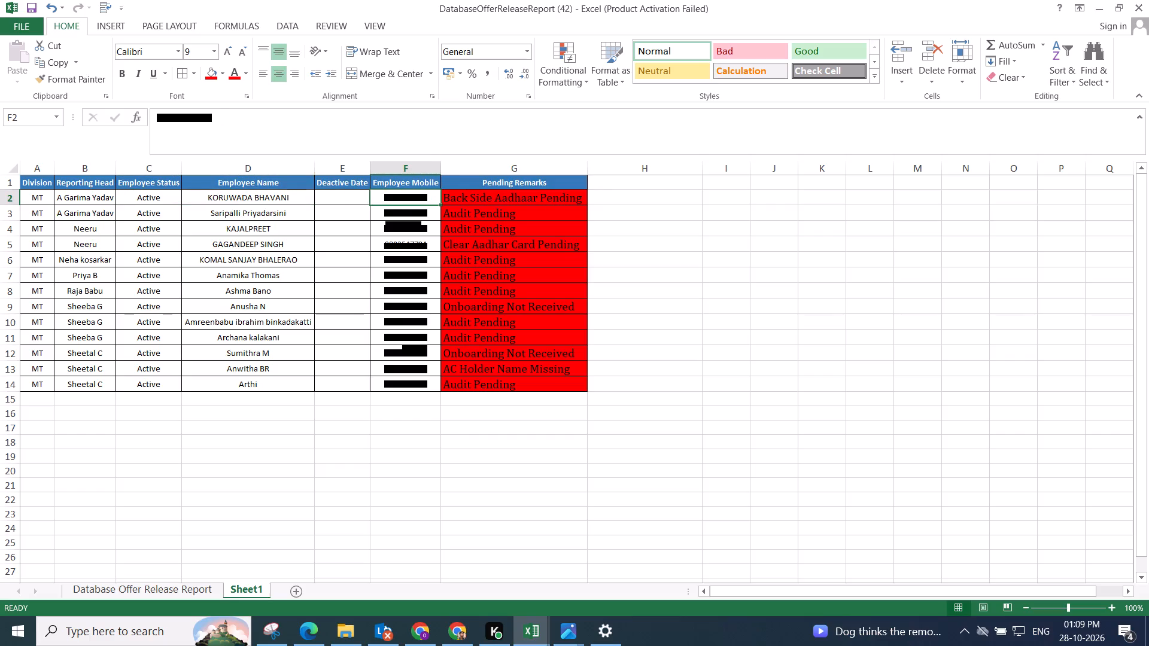
pyautogui.press('Right')
# Check the Employee Mobile entries from row 2 down to row 10, and that row's Deactive Date and Employee Name cells.
pyautogui.press('Left')
pyautogui.press('Down')
pyautogui.press('Down')
pyautogui.press('Down')
pyautogui.press('Down')
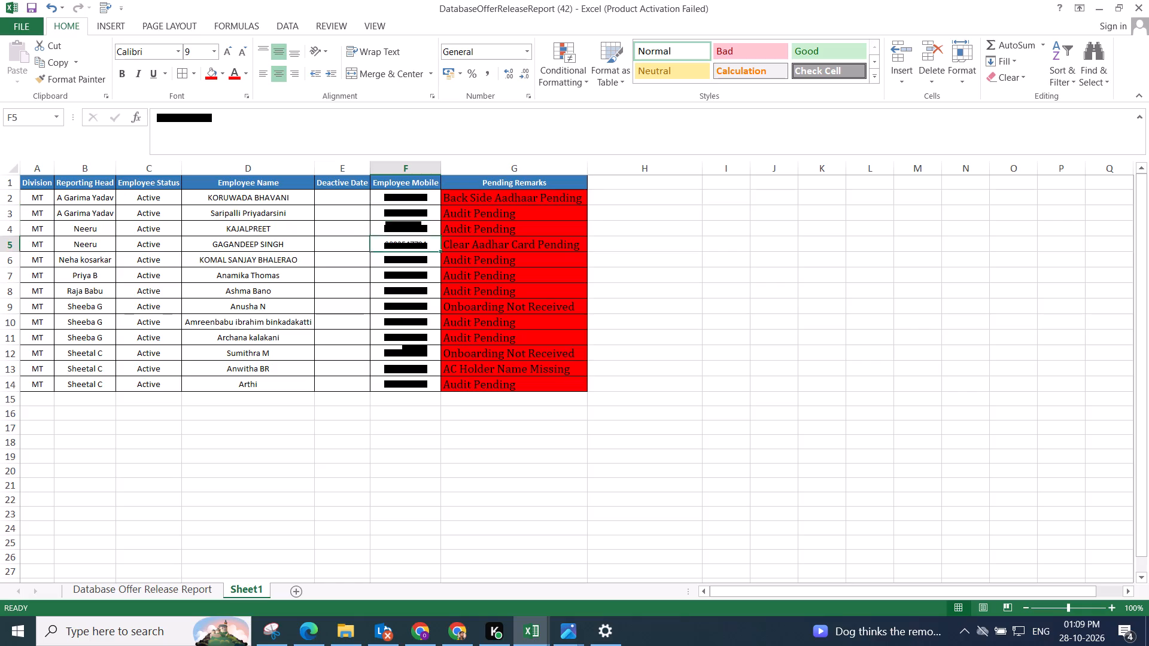
pyautogui.press('Down')
pyautogui.press('Down')
pyautogui.press('Down')
pyautogui.press('Down')
pyautogui.press('Left')
pyautogui.press('Left')
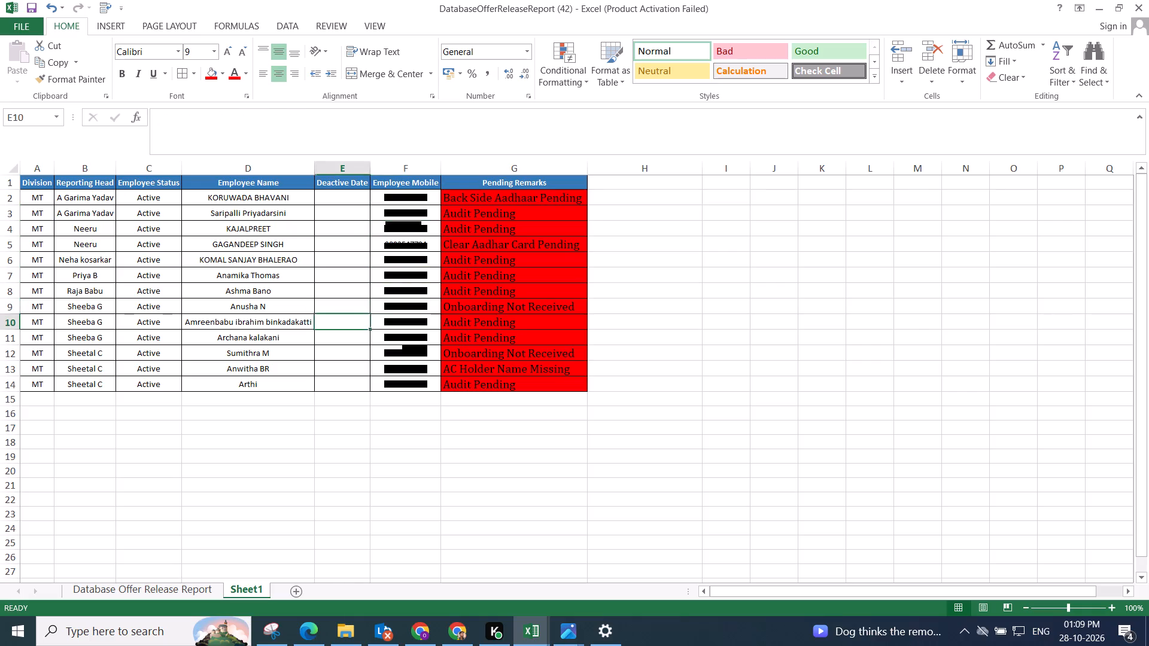
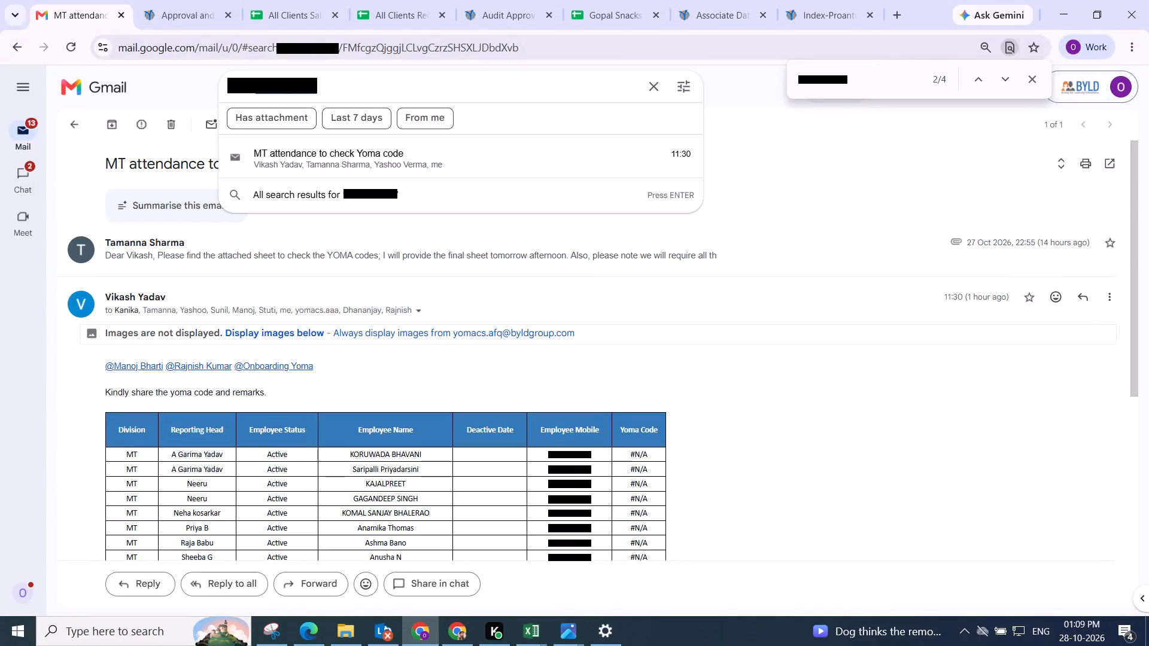
# Mark the MT attendance to check Yoma code email conversation as unread.
pyautogui.click(576, 367)
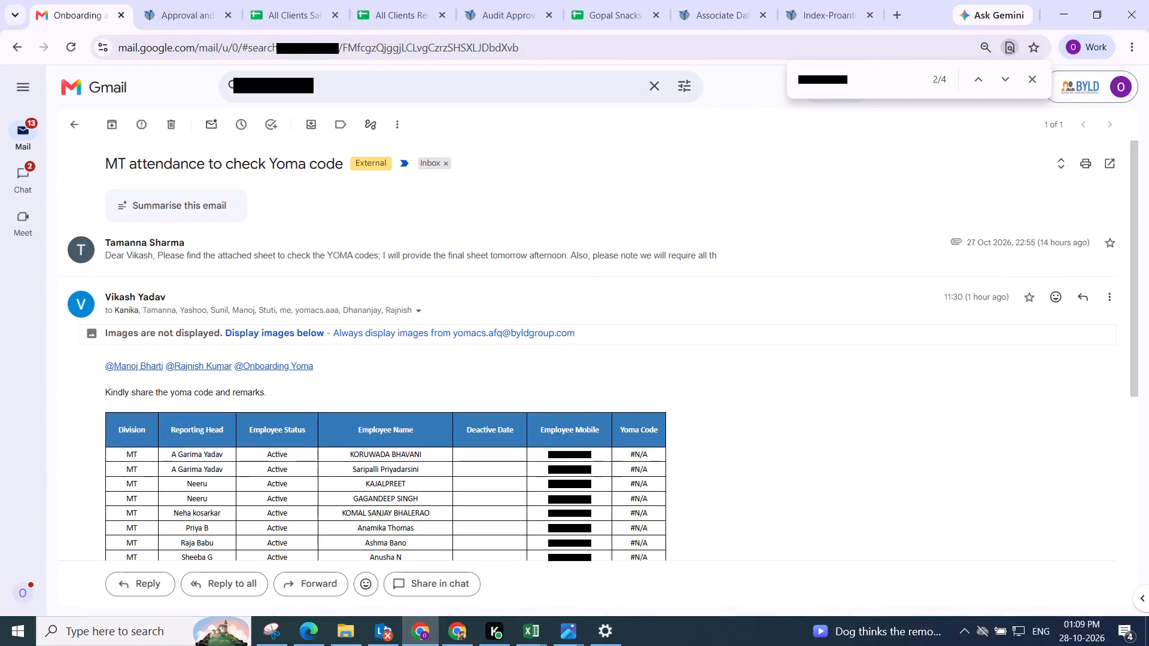
pyautogui.scroll(-2, 454, 333)
pyautogui.click(205, 122)
# Search the mailbox for the employee name copied from cell D12 of the employee table.
pyautogui.click(287, 92)
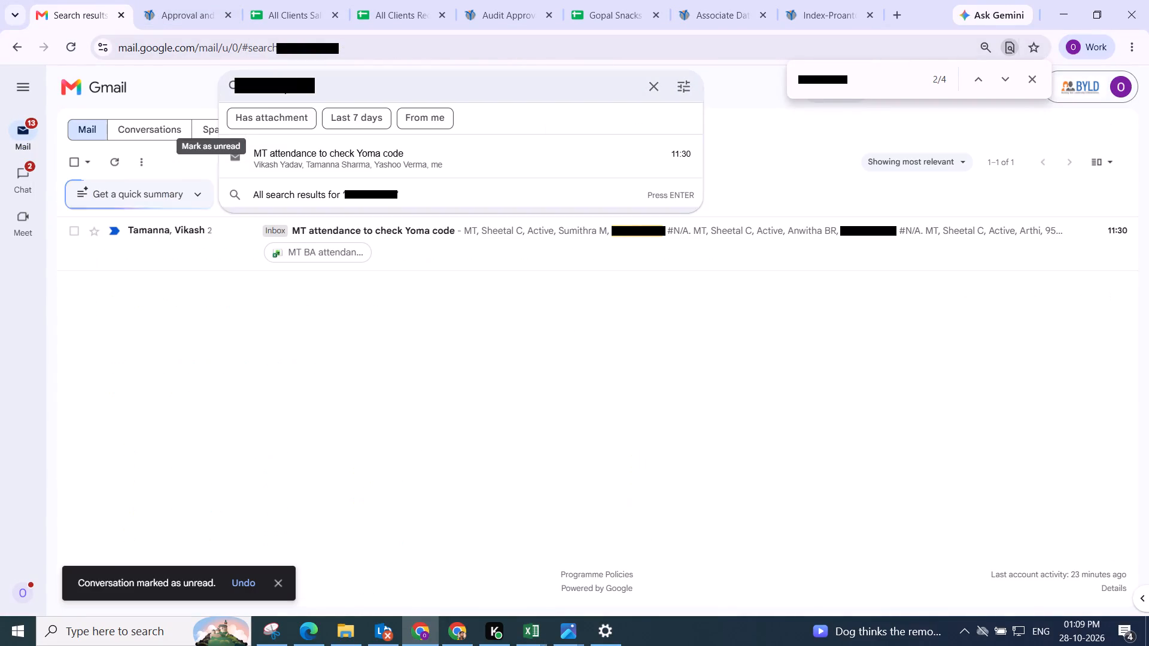
pyautogui.tripleClick(287, 92)
pyautogui.hotkey('ctrl', 'v')
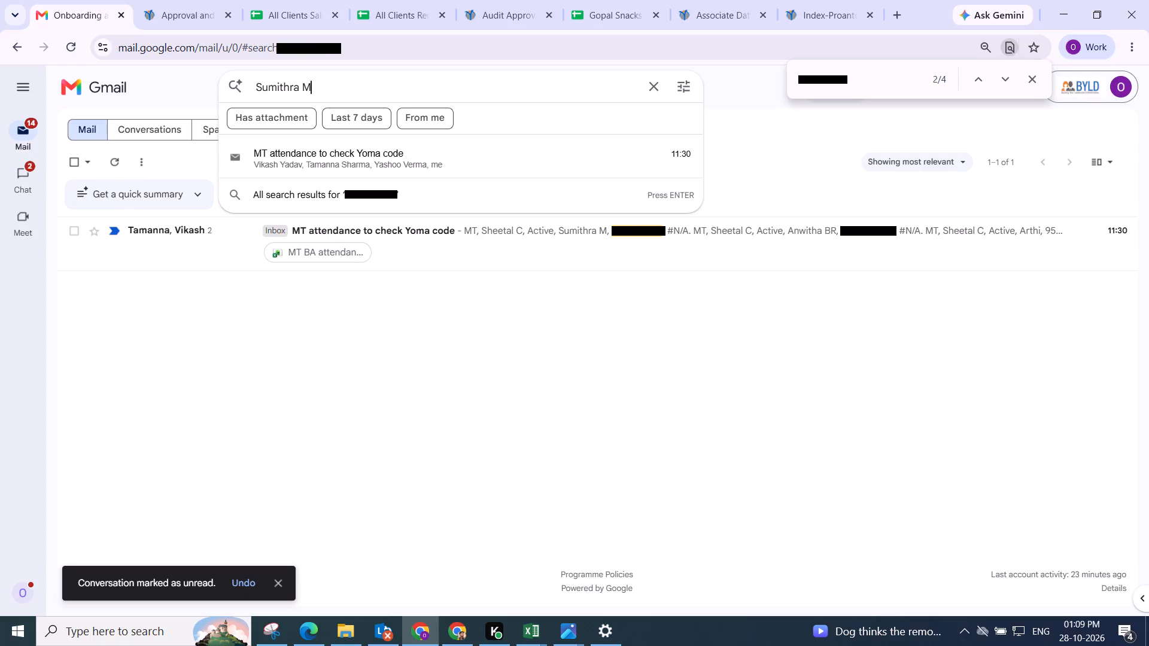
pyautogui.press('Return')
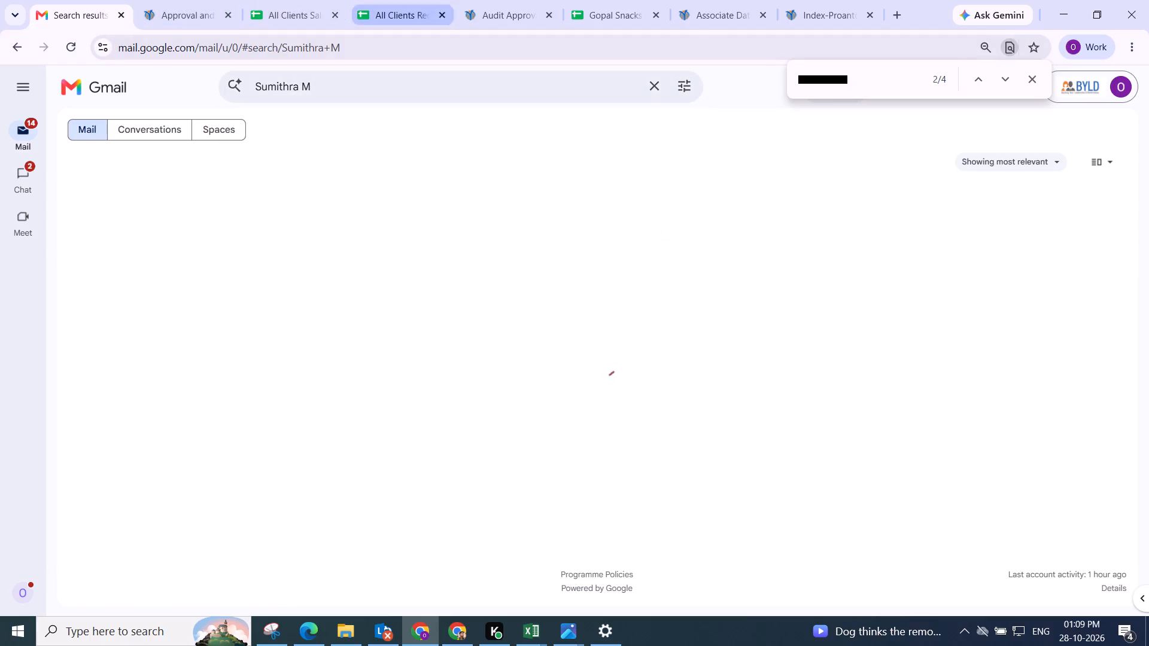
# Search the All YBS Client sheet of the All Clients Requisition (Onboarding) Tracker for the full employee name from D12.
pyautogui.click(397, 20)
pyautogui.hotkey('ctrl', 'f')
pyautogui.hotkey('ctrl', 'v')
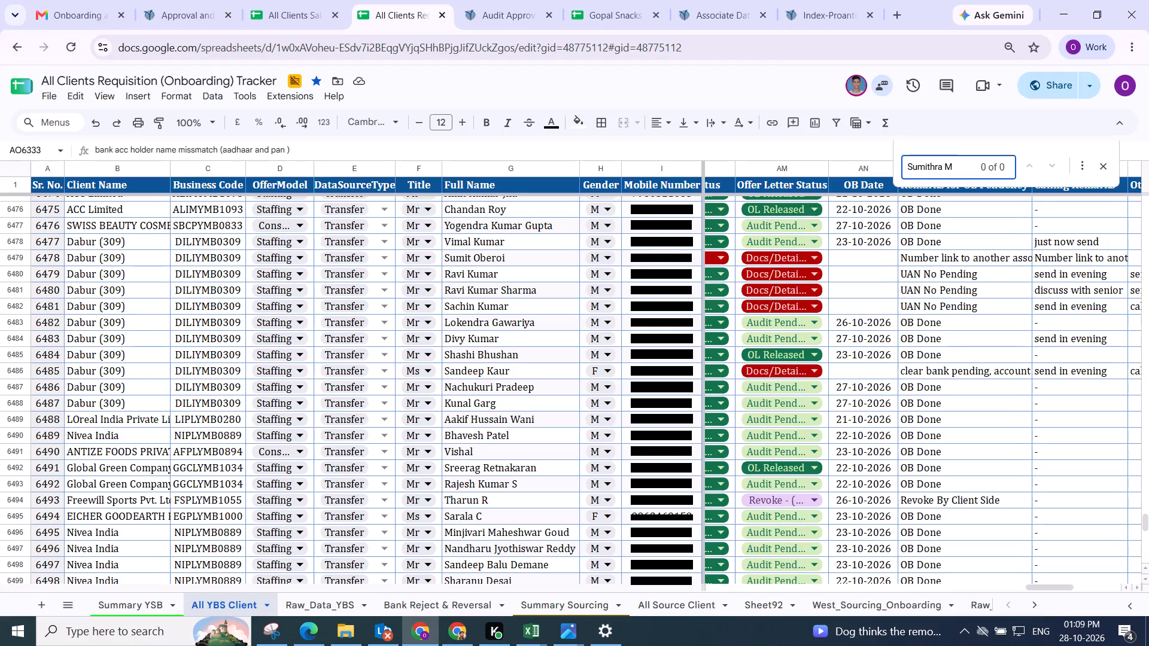
pyautogui.press('Return')
pyautogui.press('Return')
pyautogui.press('Return')
pyautogui.press('Return')
pyautogui.press('Return')
pyautogui.press('Return')
pyautogui.hotkey('alt', 'Tab')
pyautogui.hotkey('alt', 'Tab')
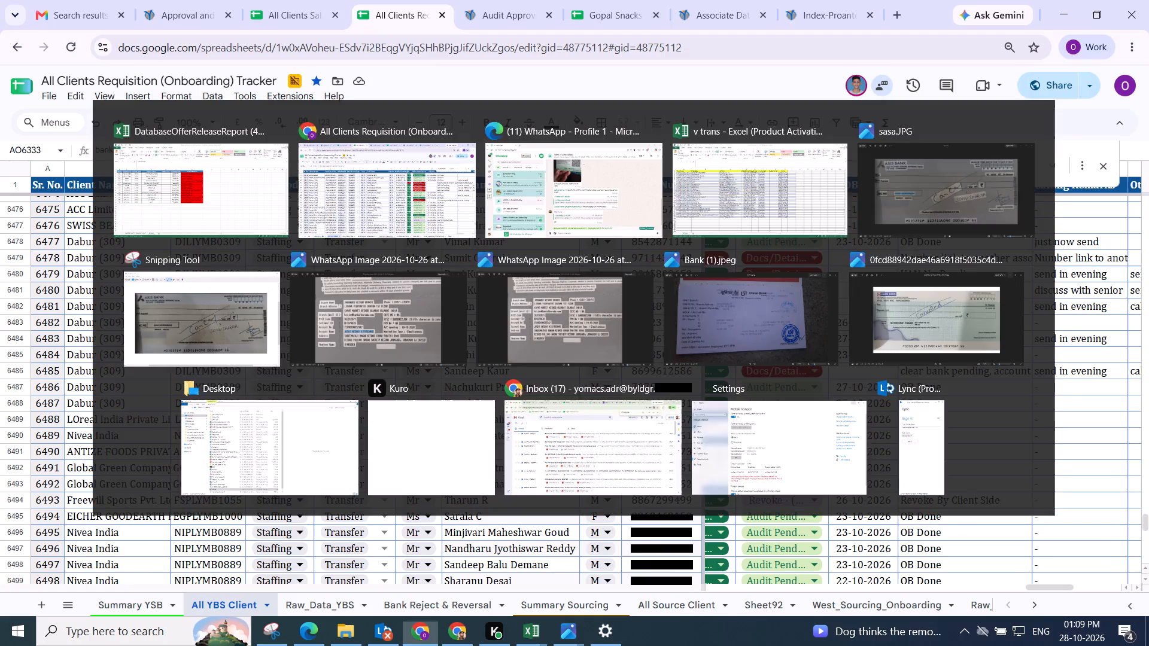
# Search the onboarding tracker again using only the first name of the employee from D12.
pyautogui.press('BackSpace')
pyautogui.press('BackSpace')
pyautogui.press('Return')
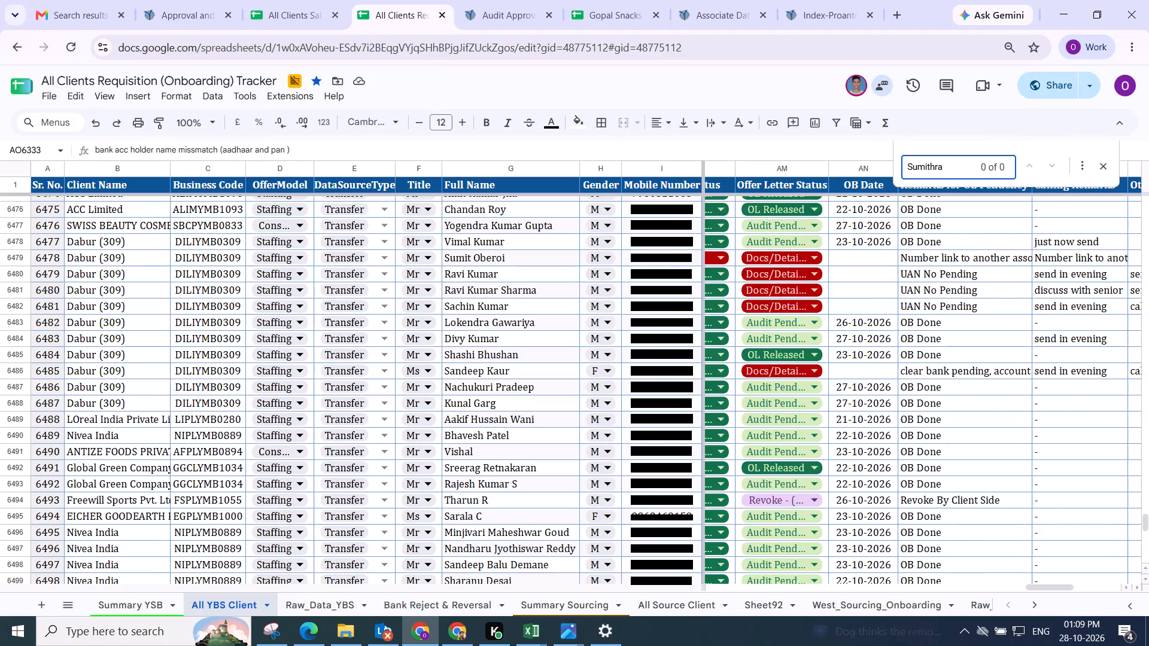
# Switch back to the employee table in Excel and continue checking along row 12.
pyautogui.hotkey('alt', 'Tab')
pyautogui.press('Right')
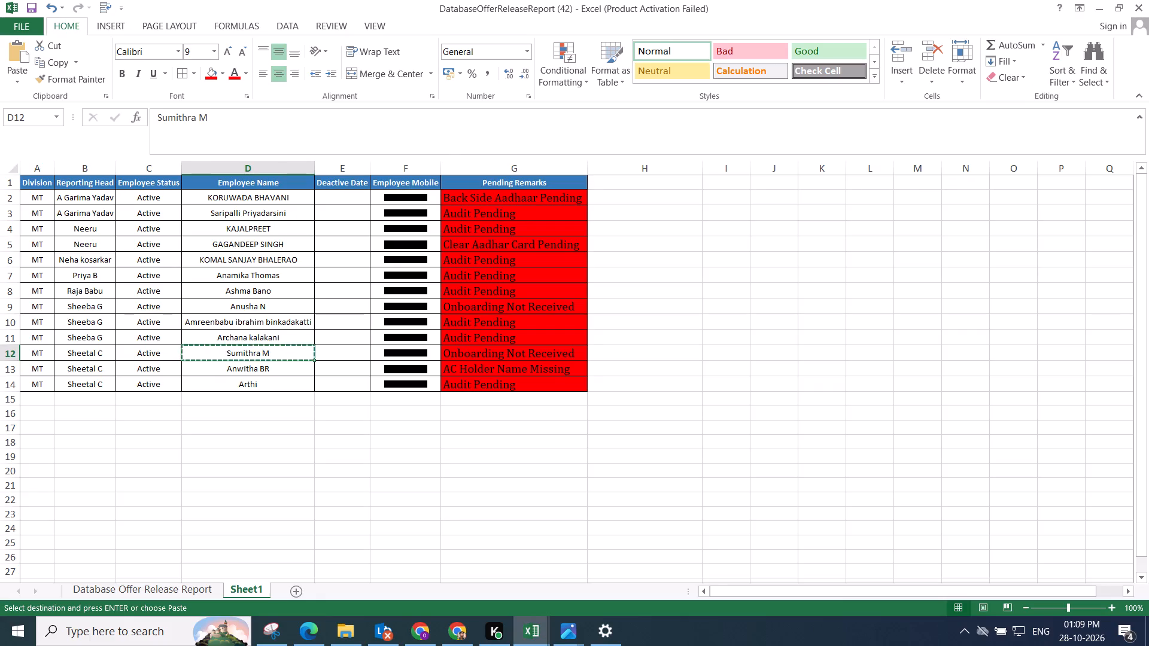
# Search the All Clients onboarding tracker for the employee named in D9 of the report and check the matching entry.
pyautogui.press('Right')
pyautogui.press('Right')
pyautogui.press('Left')
pyautogui.press('Left')
pyautogui.press('Left')
pyautogui.press('Up')
pyautogui.press('Up')
pyautogui.press('Up')
pyautogui.press('Up')
pyautogui.press('Down')
pyautogui.hotkey('ctrl', 'c')
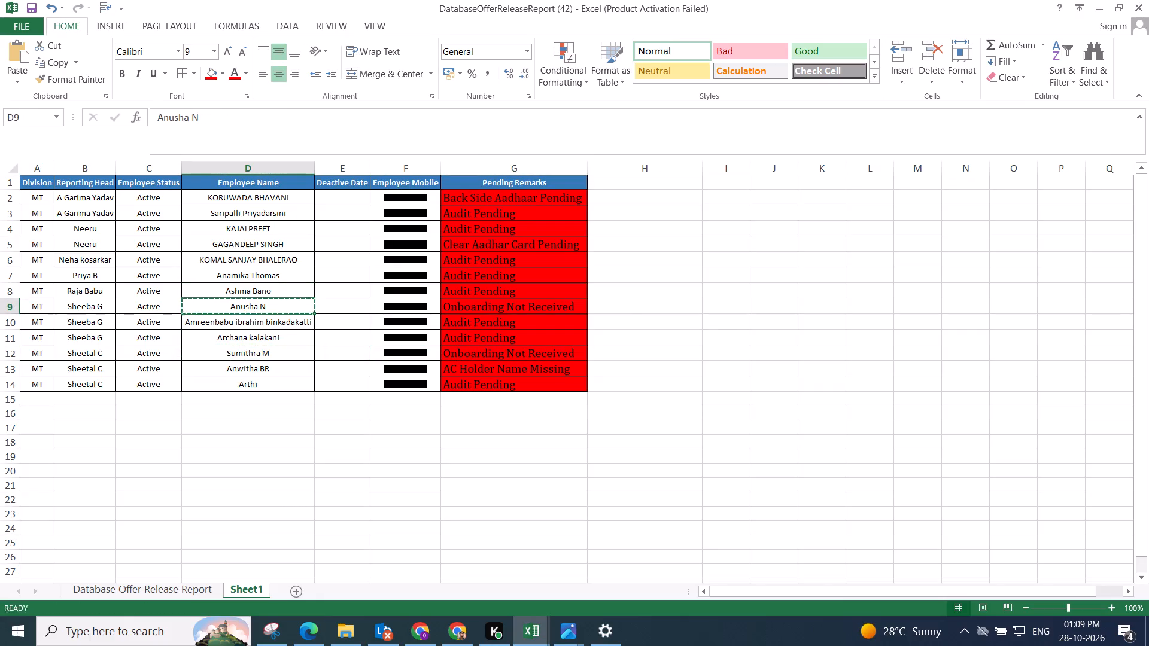
pyautogui.hotkey('alt', 'Tab')
pyautogui.hotkey('ctrl', 'f')
pyautogui.hotkey('ctrl', 'v')
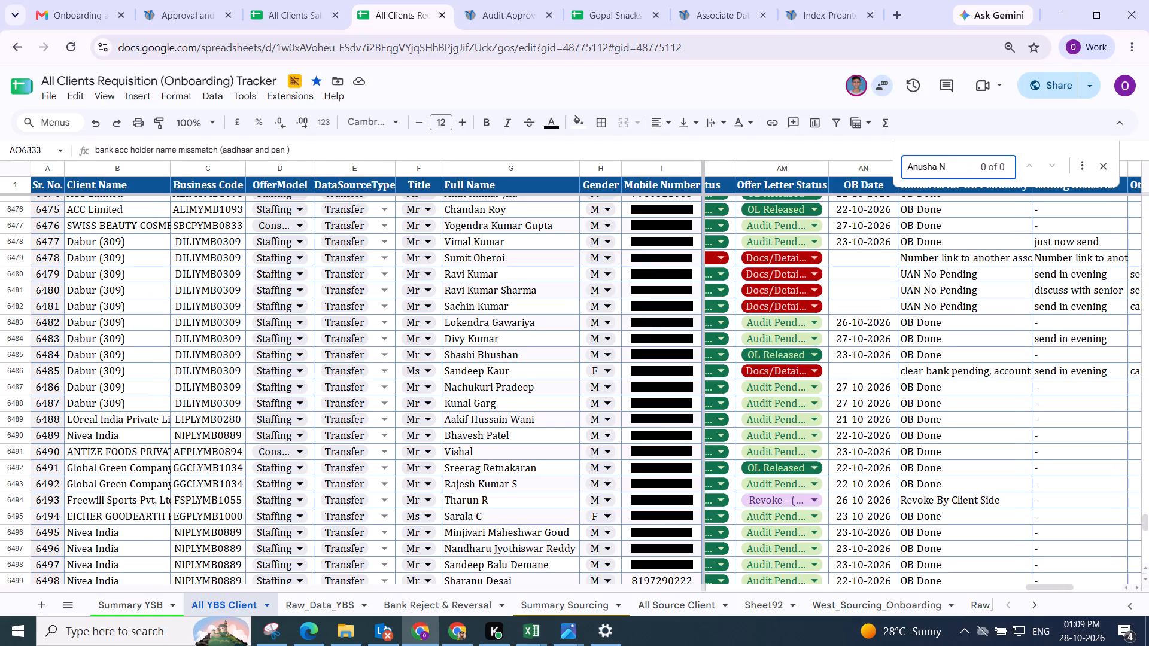
pyautogui.press('Return')
pyautogui.press('Return')
pyautogui.press('Return')
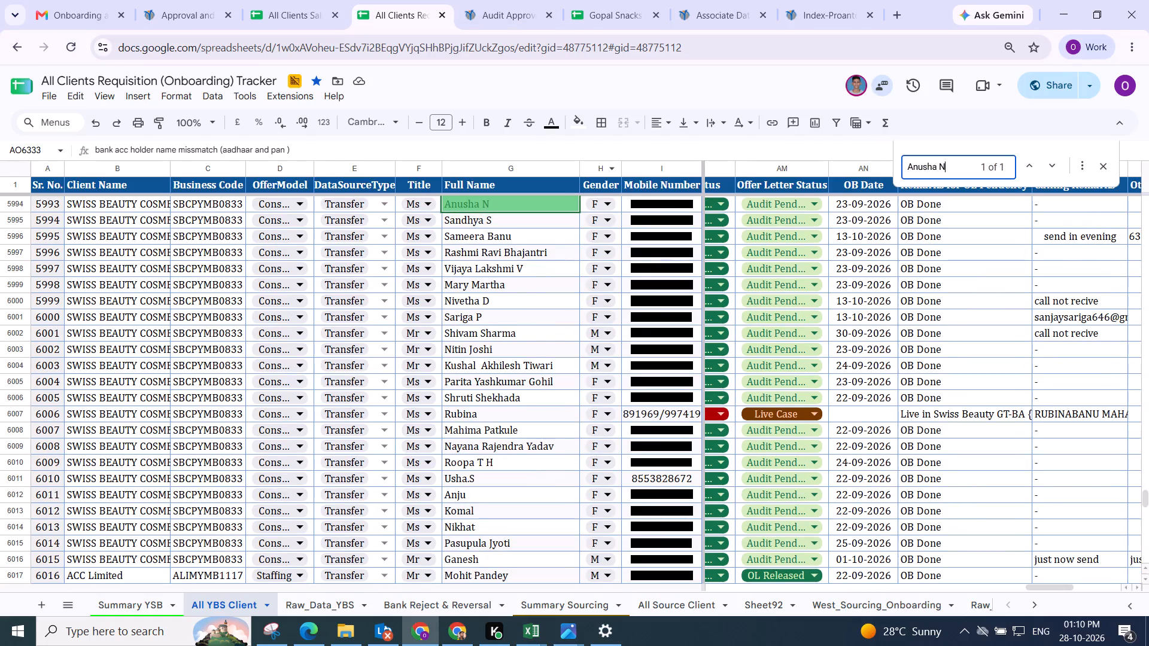
pyautogui.scroll(1, 636, 249)
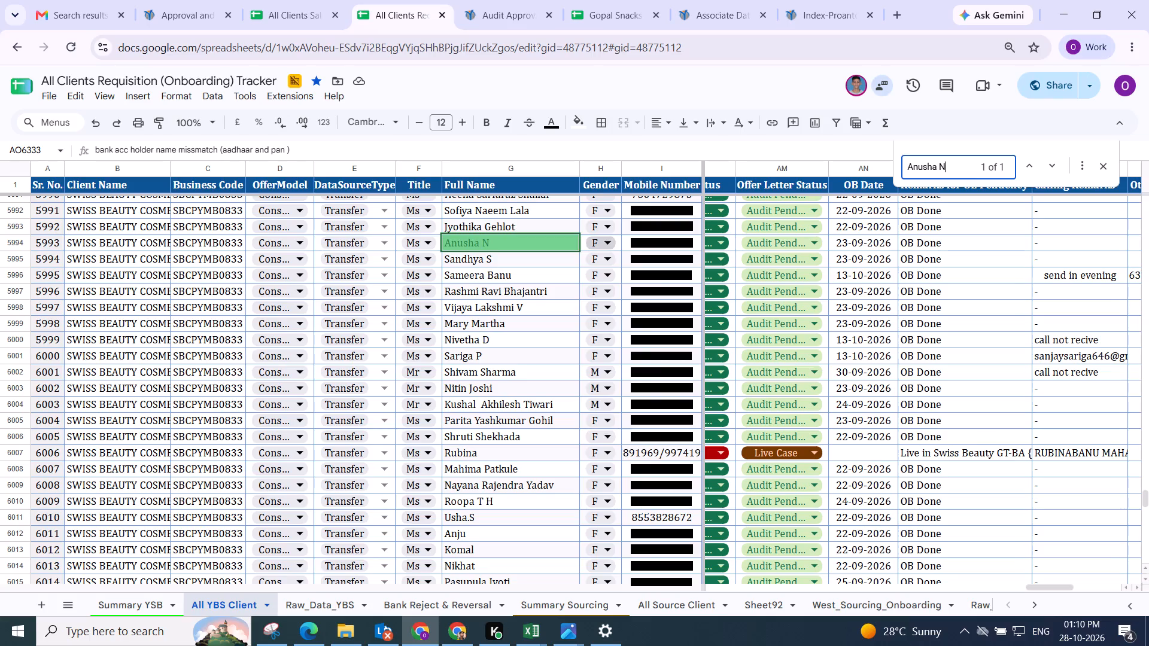
pyautogui.hscroll(-2, 662, 243)
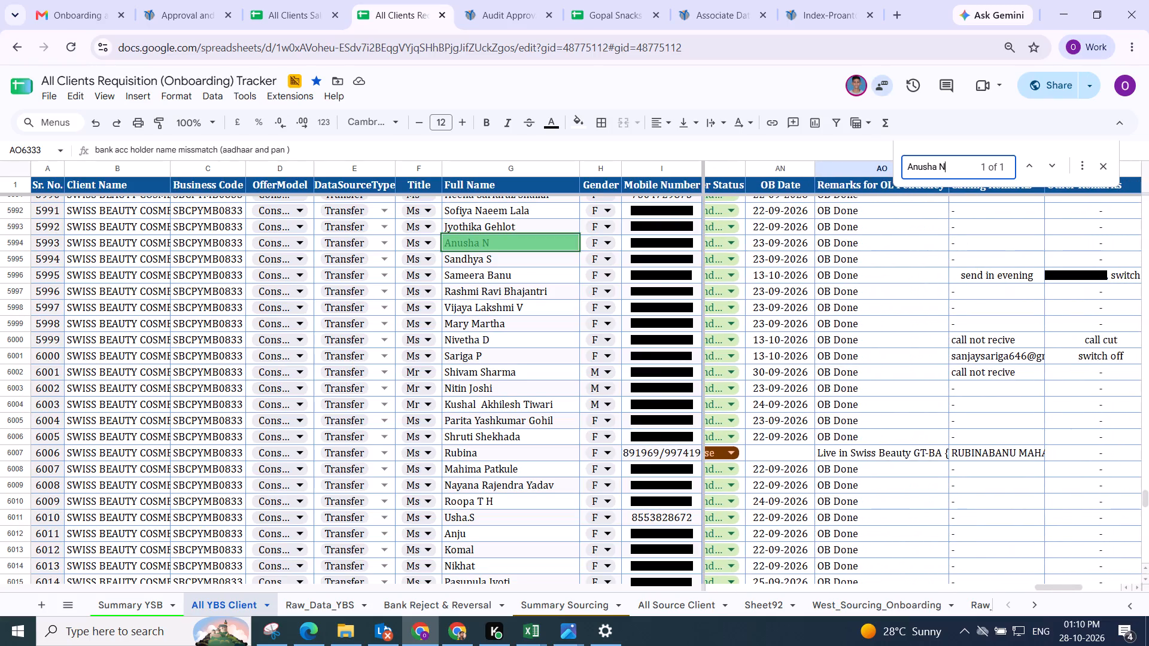
# Copy the matching employee's mobile number from the tracker and search the Audit Approval list for it.
pyautogui.click(637, 243)
pyautogui.hotkey('ctrl', 'c')
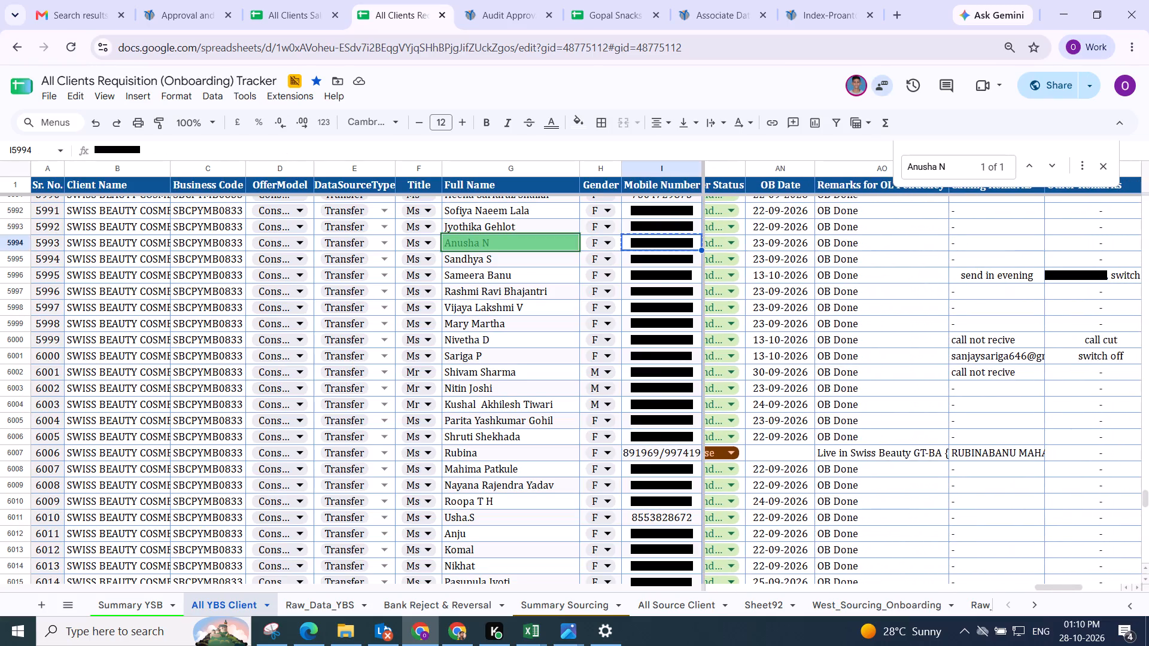
pyautogui.click(485, 0)
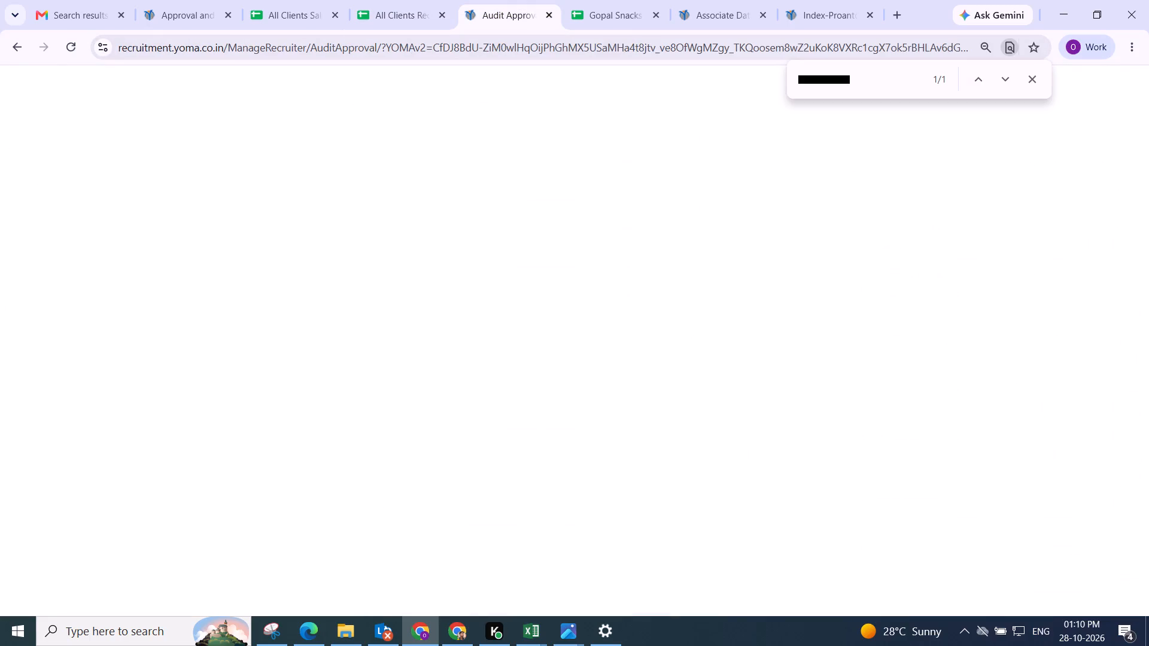
pyautogui.hotkey('ctrl', 'f')
pyautogui.hotkey('ctrl', 'v')
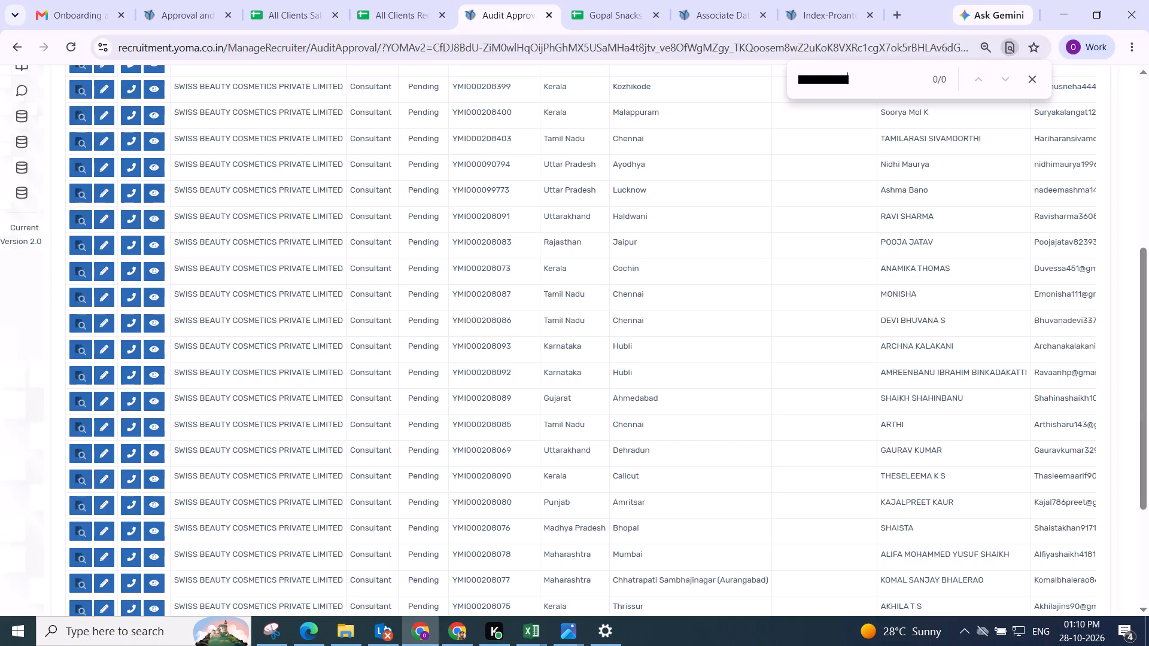
pyautogui.scroll(2, 494, 354)
pyautogui.hotkey('ctrl', 'f')
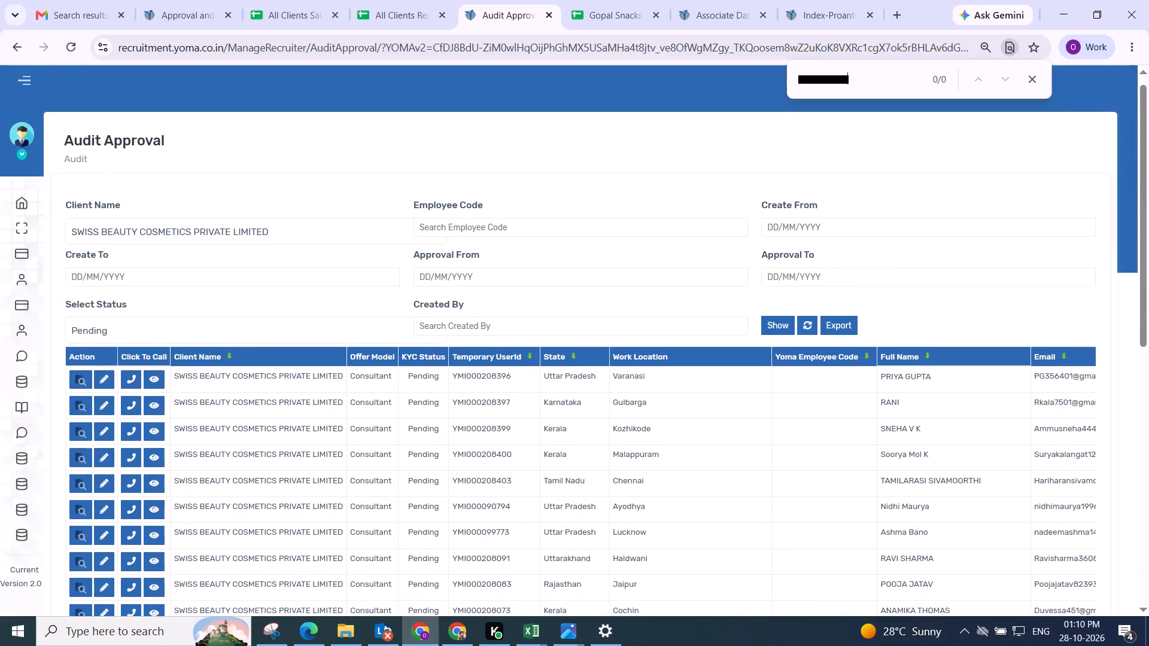
pyautogui.hotkey('ctrl', 'v')
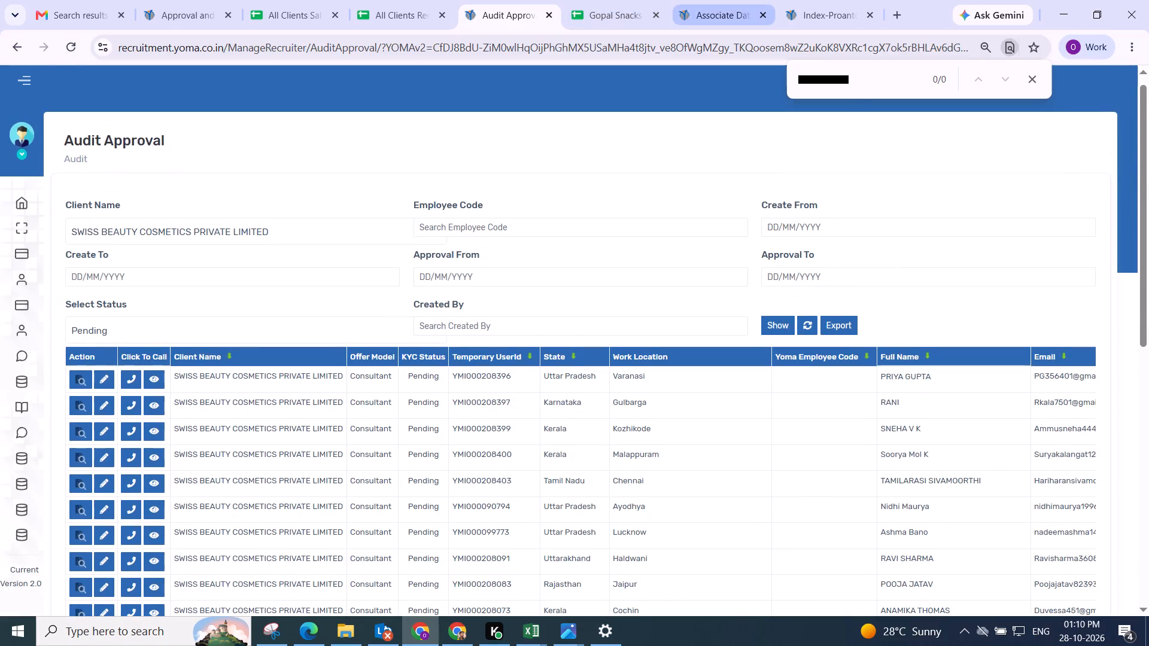
# Filter the Associate Database by the copied mobile number.
pyautogui.click(714, 17)
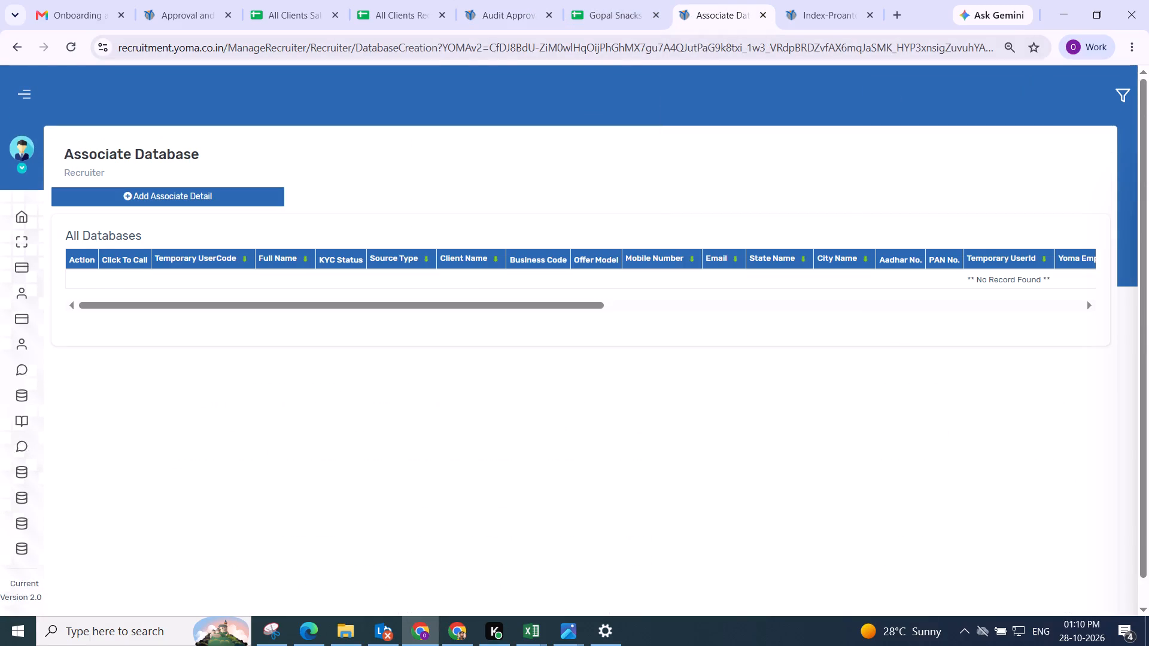
pyautogui.click(1118, 95)
pyautogui.scroll(-2, 1096, 148)
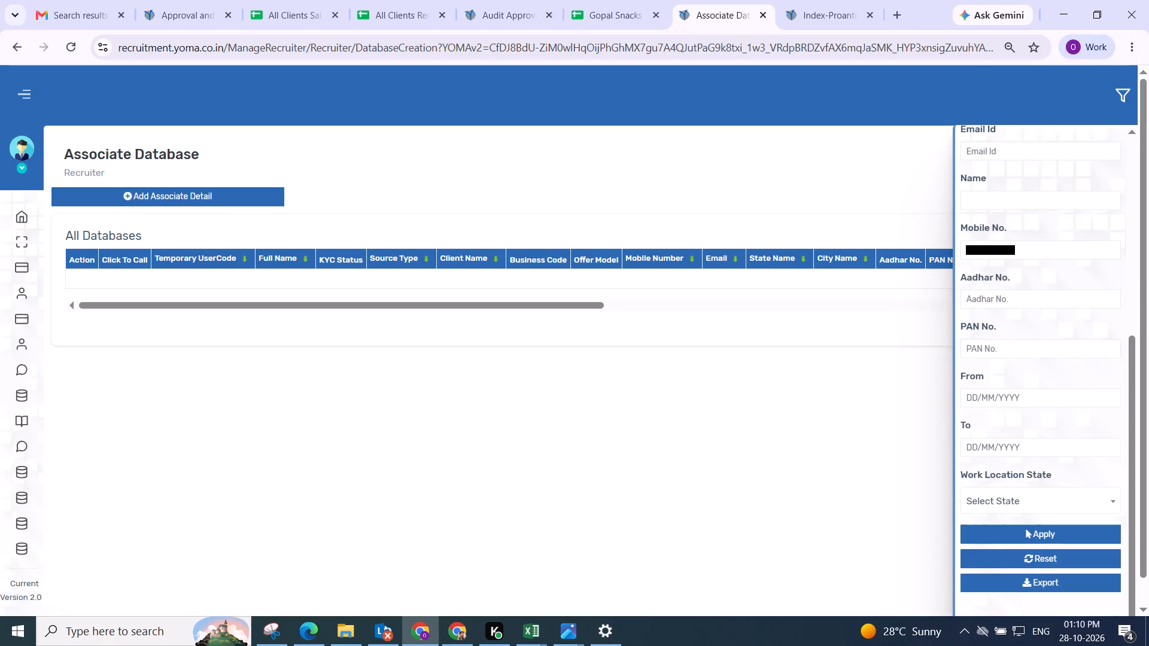
pyautogui.doubleClick(1007, 258)
pyautogui.hotkey('ctrl', 'v')
pyautogui.press('Return')
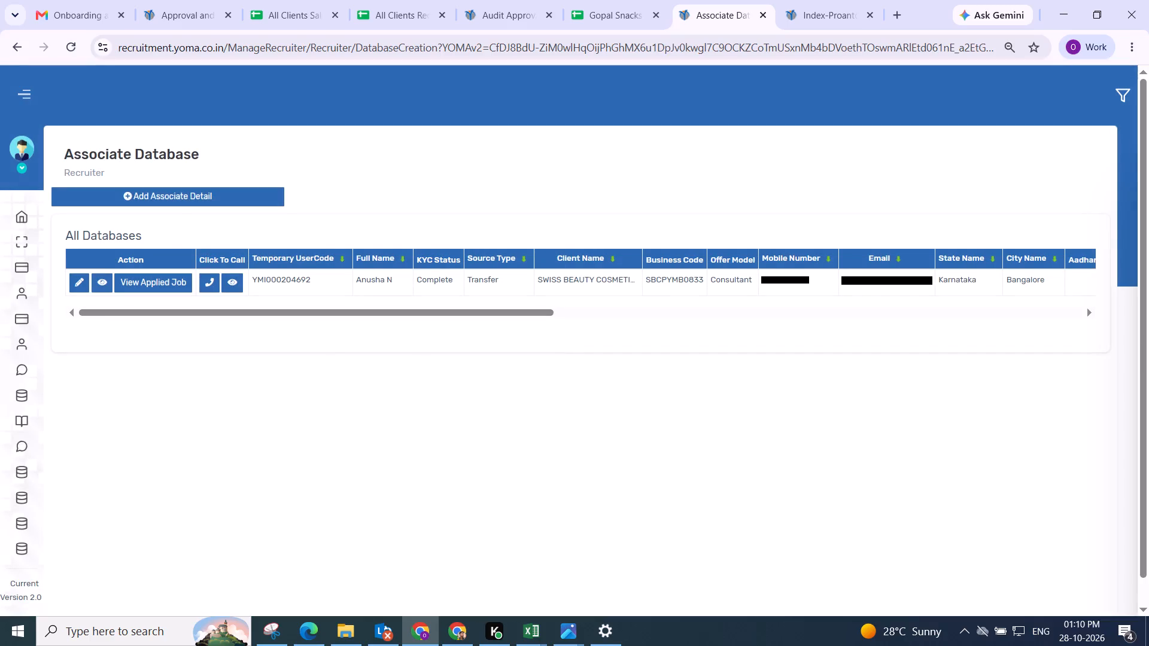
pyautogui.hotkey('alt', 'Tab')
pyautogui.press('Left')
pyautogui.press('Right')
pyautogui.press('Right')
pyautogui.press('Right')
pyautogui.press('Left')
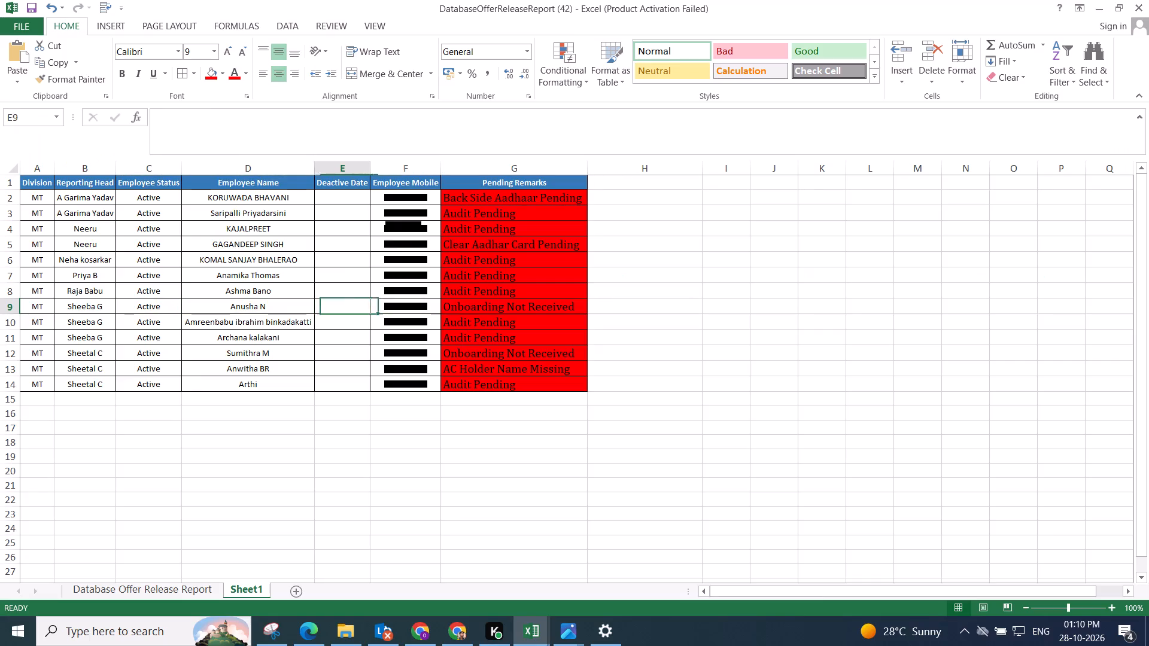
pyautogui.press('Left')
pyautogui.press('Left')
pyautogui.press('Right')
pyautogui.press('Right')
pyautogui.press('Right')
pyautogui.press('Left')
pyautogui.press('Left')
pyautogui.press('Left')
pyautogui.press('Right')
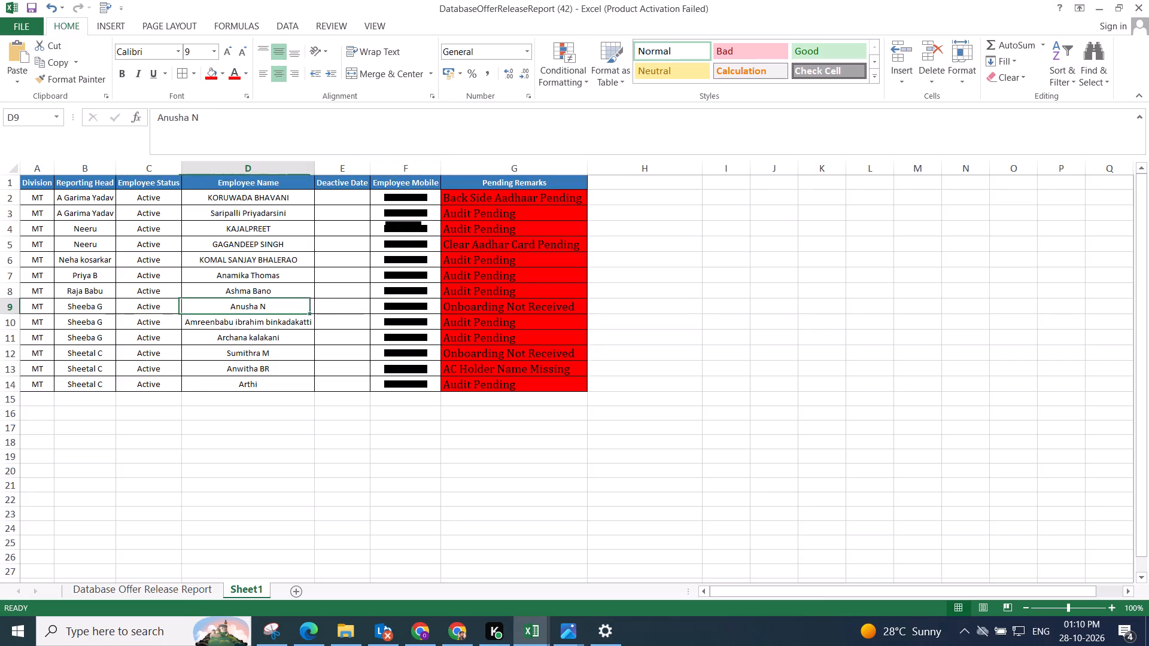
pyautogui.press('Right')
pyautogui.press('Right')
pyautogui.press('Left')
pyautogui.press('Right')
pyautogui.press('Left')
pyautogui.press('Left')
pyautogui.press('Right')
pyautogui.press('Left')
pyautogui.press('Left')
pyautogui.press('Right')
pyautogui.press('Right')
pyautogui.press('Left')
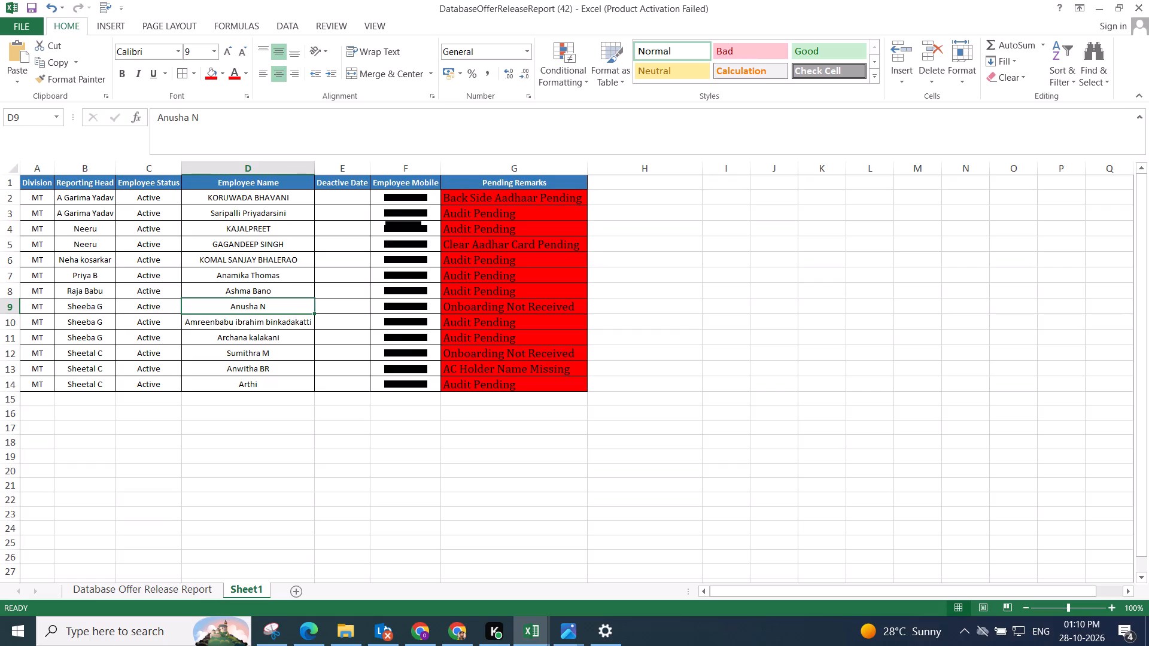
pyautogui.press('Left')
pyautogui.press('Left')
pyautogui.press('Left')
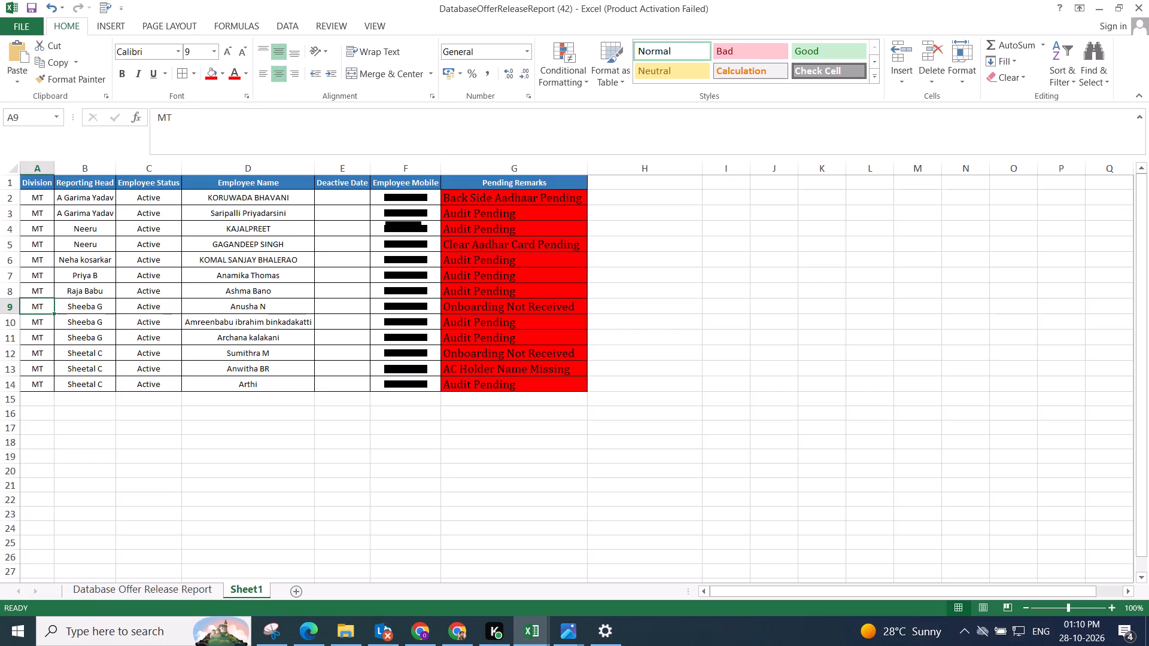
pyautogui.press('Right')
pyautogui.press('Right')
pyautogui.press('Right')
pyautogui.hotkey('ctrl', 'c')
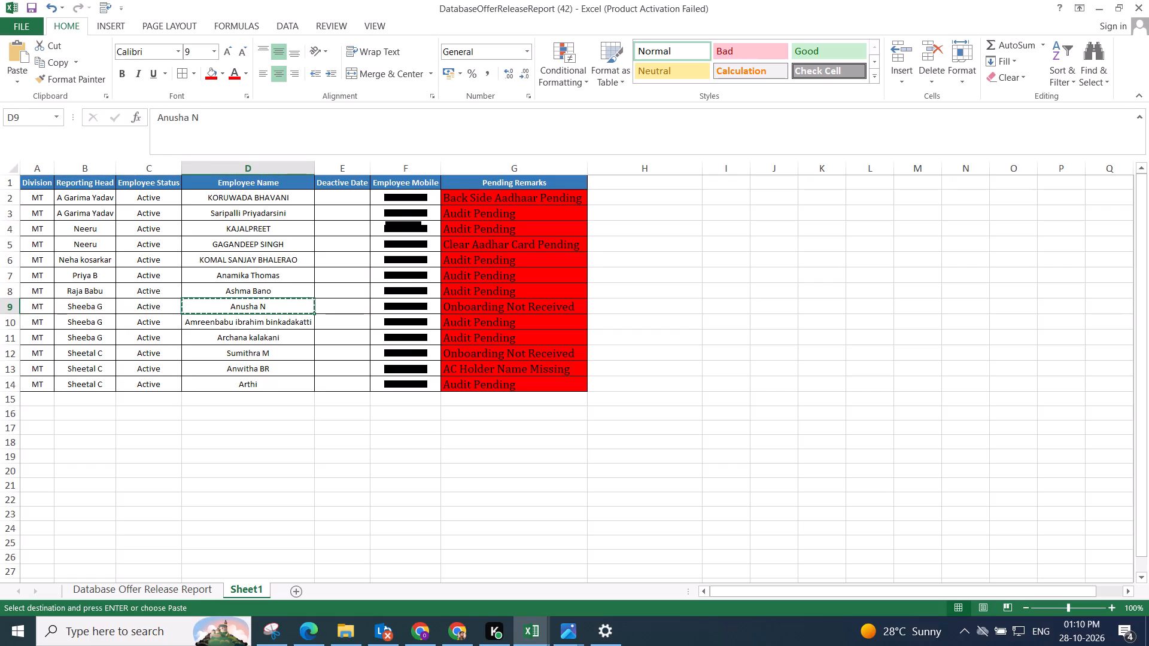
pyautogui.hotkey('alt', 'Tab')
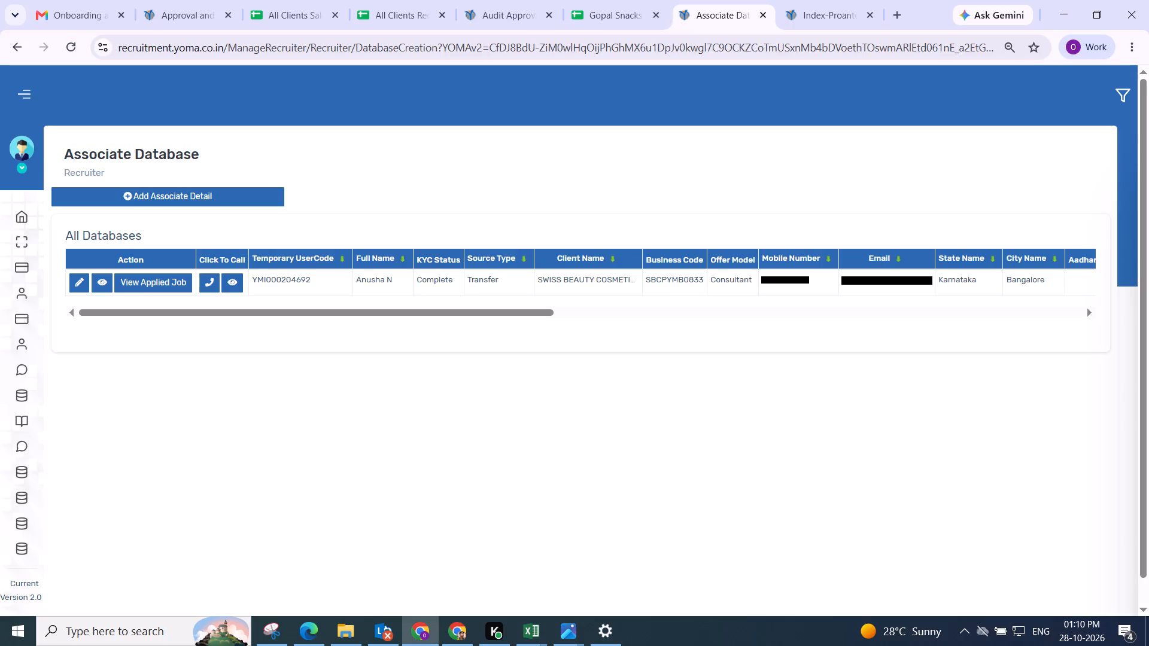
# Open the filtered associate's profile and examine the Offer Info details, including their editable form.
pyautogui.click(80, 284)
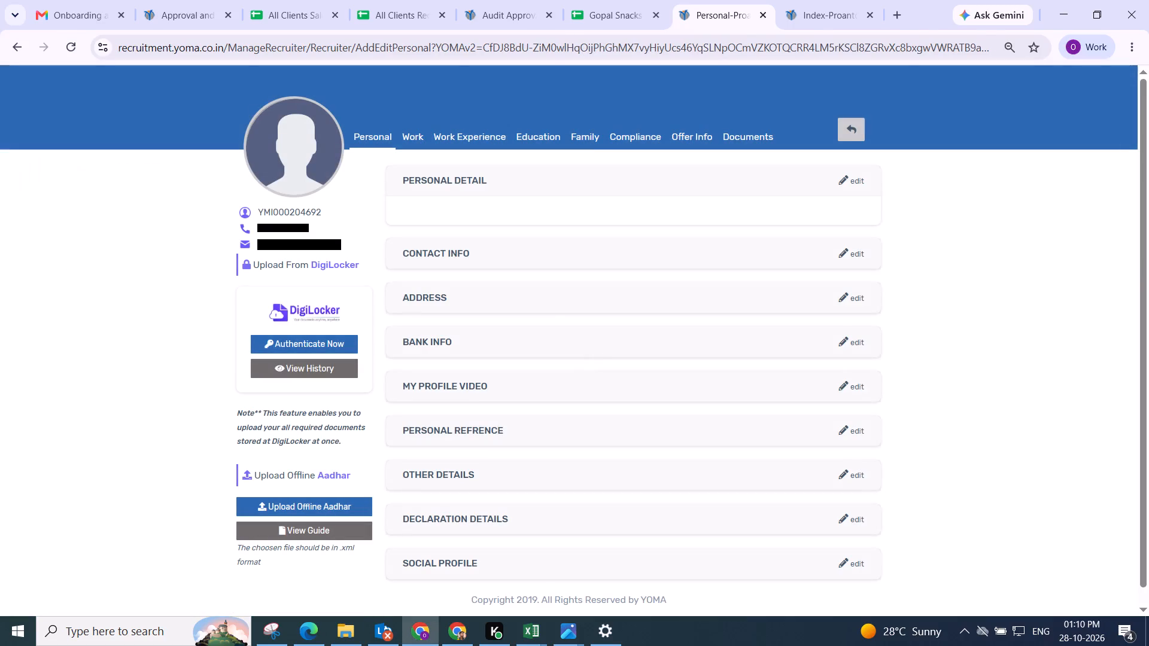
pyautogui.click(683, 142)
pyautogui.click(694, 135)
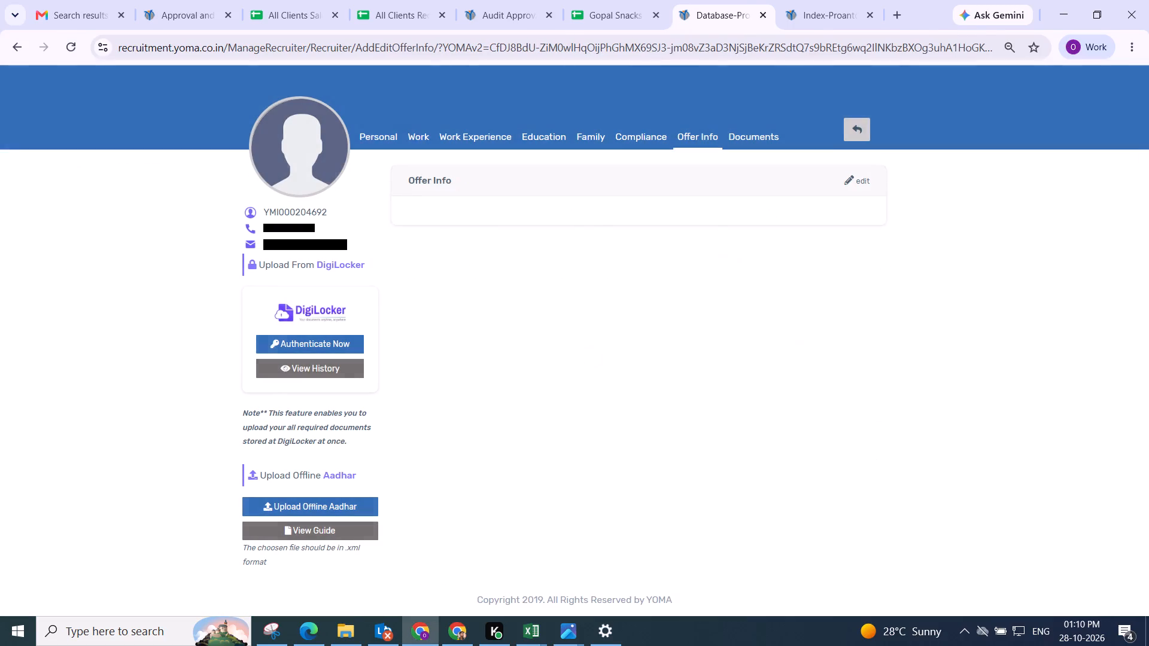
pyautogui.scroll(-1, 741, 293)
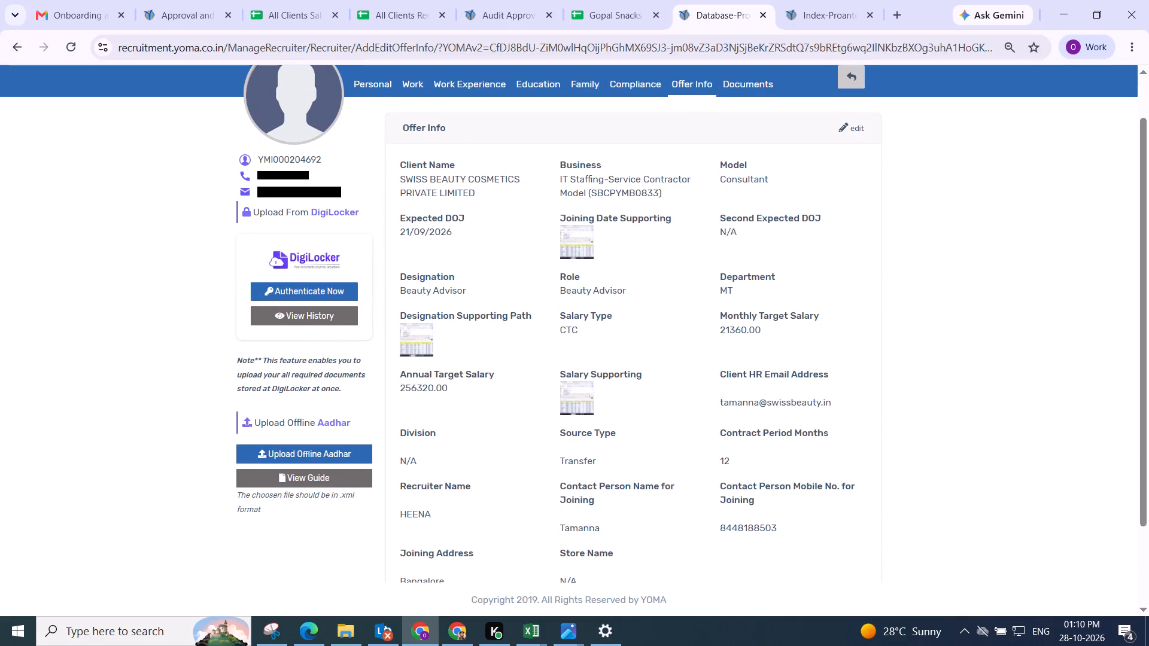
pyautogui.scroll(-2, 755, 228)
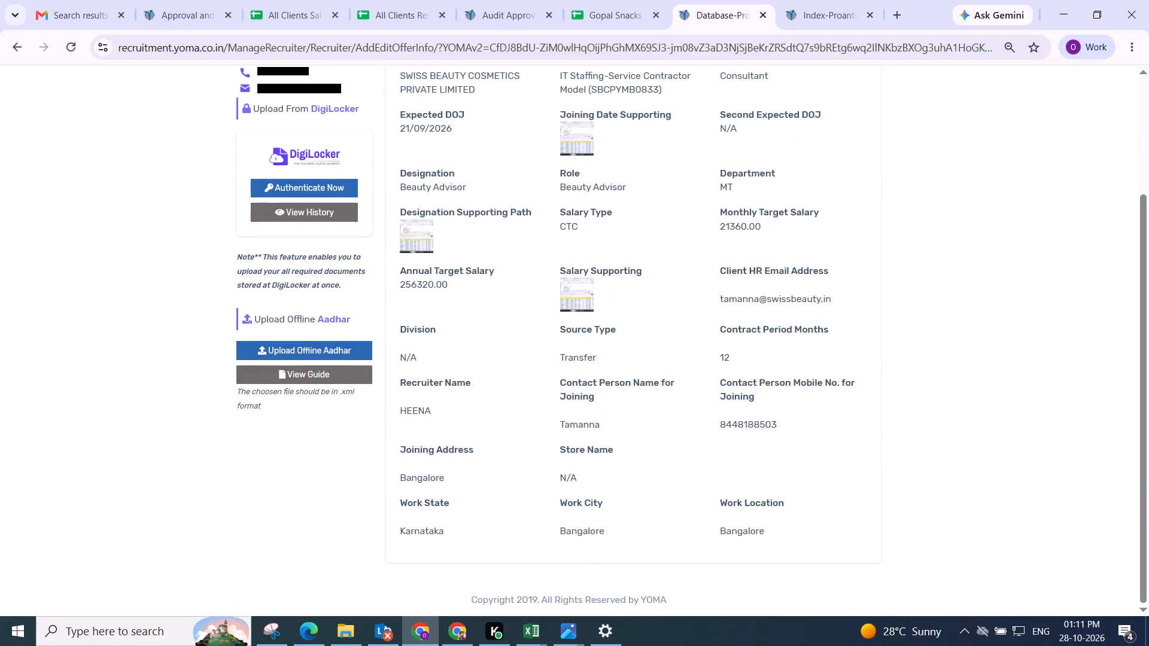
pyautogui.scroll(1, 588, 349)
pyautogui.click(856, 84)
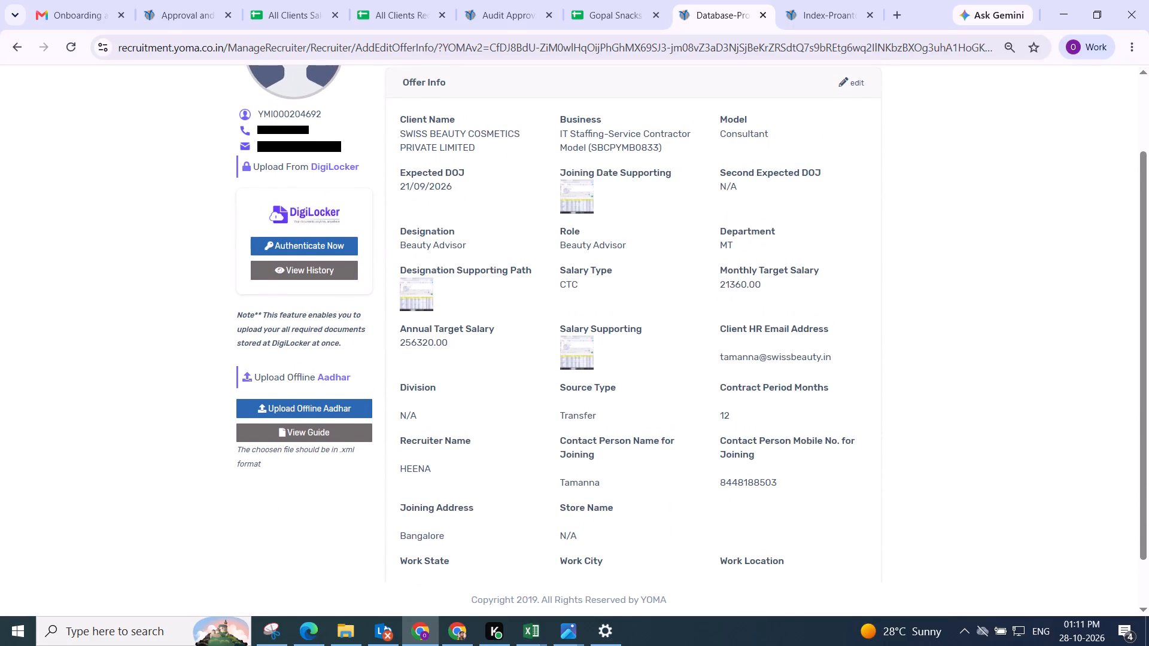
pyautogui.scroll(-1, 677, 264)
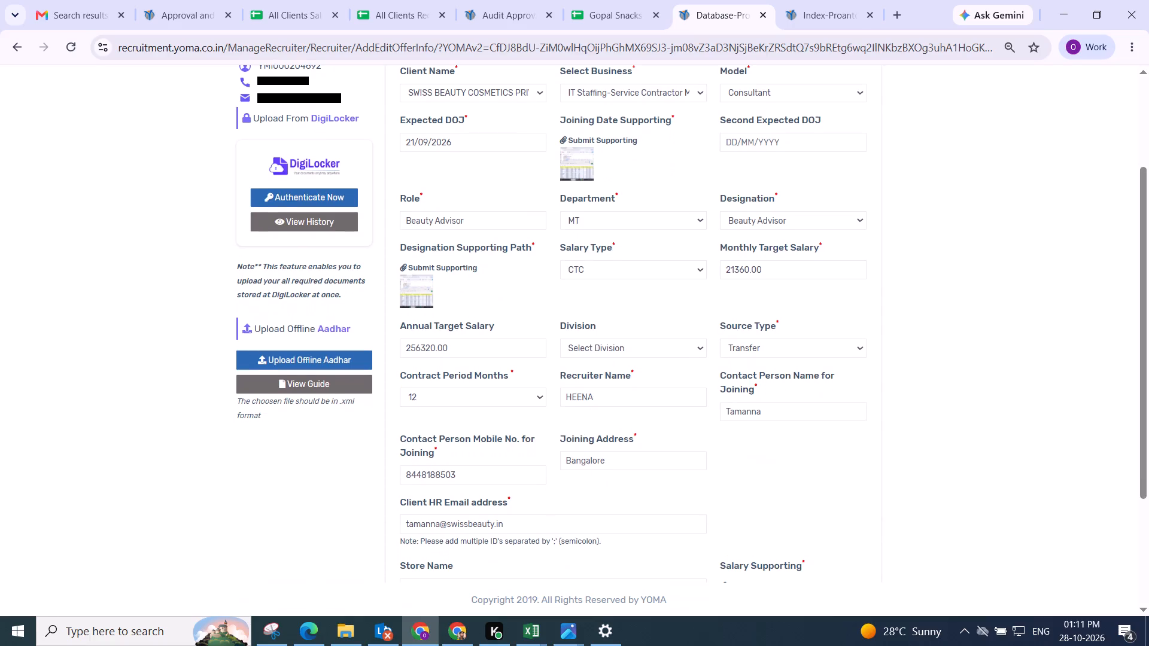
pyautogui.scroll(-2, 676, 283)
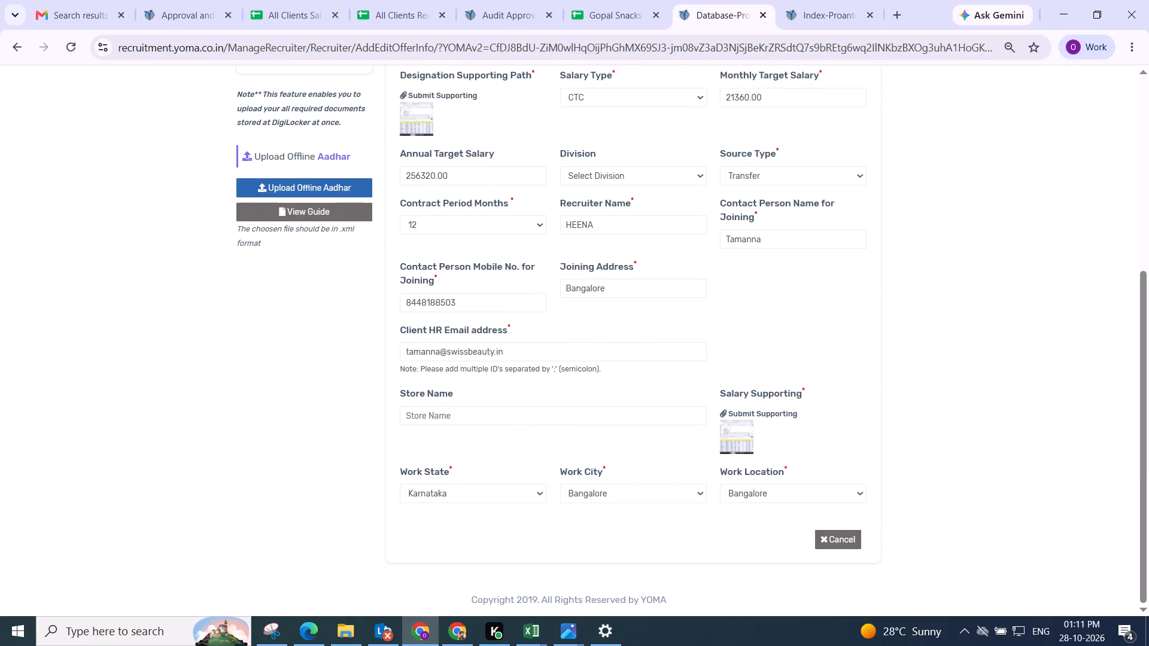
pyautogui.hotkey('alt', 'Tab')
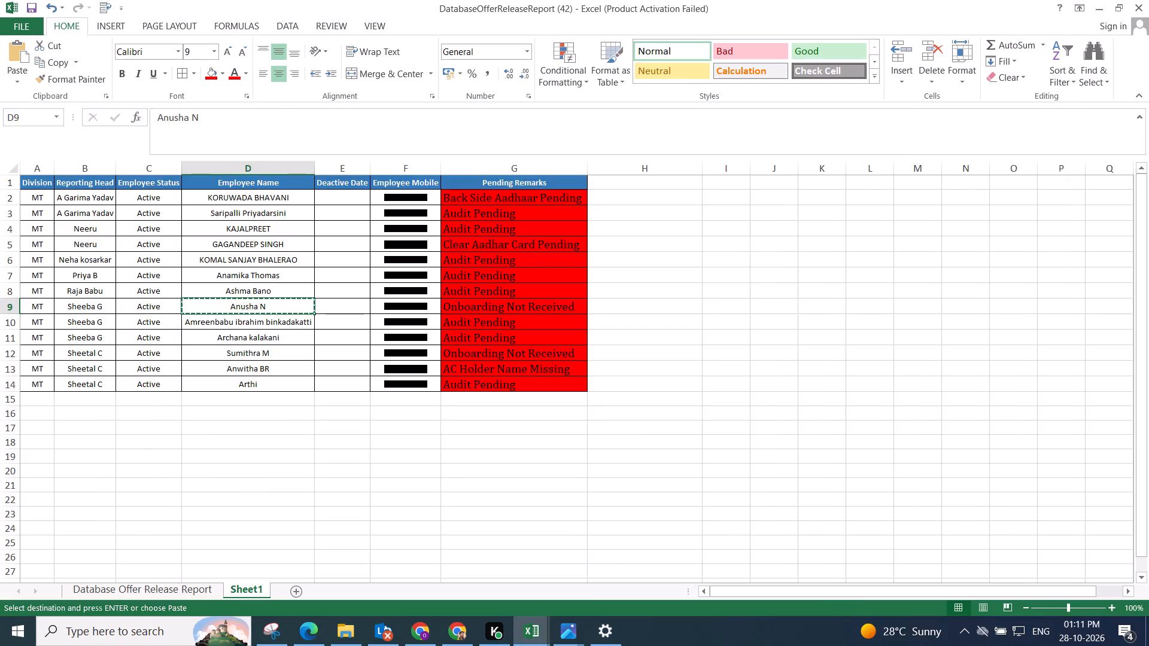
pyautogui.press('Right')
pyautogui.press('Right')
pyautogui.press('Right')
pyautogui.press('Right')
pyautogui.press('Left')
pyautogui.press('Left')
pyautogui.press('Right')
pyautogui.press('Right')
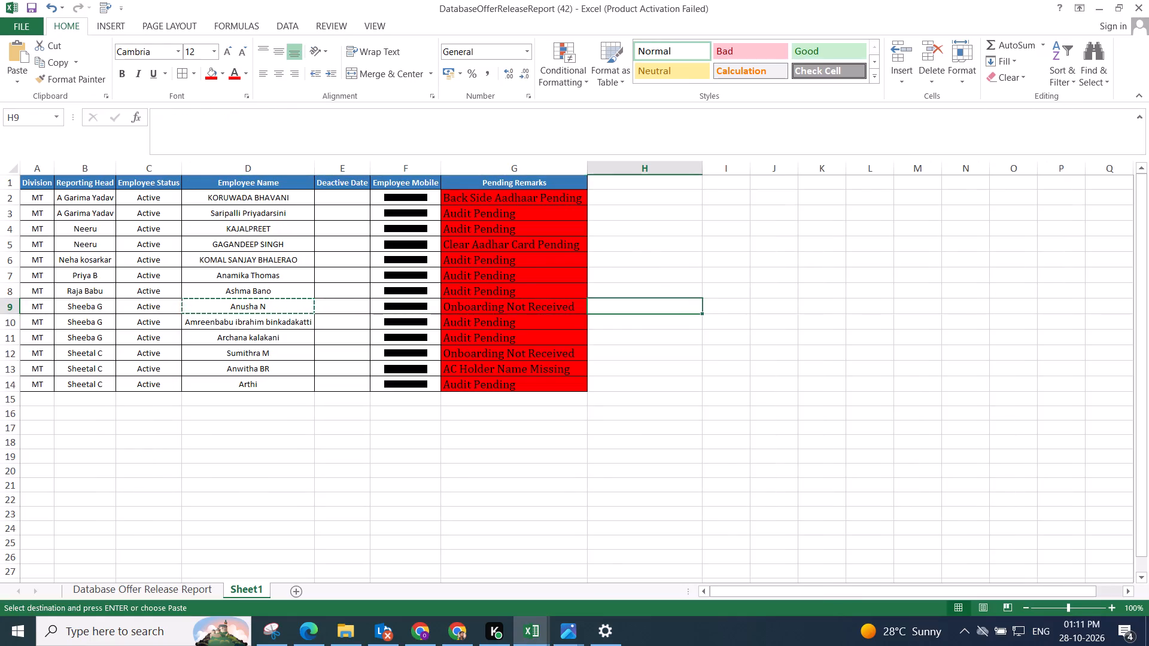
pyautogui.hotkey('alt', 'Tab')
# Copy the Employee ID from the associate's Work details and paste it over the Pending Remark in G9 of the report.
pyautogui.scroll(4, 612, 217)
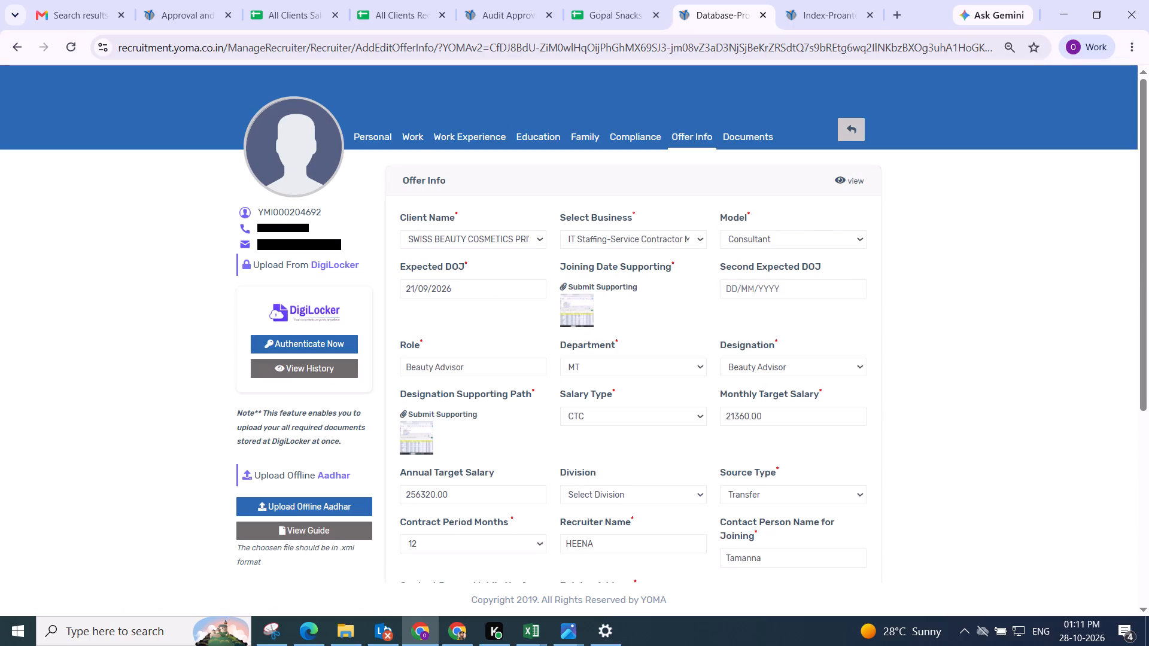
pyautogui.click(418, 138)
pyautogui.doubleClick(454, 235)
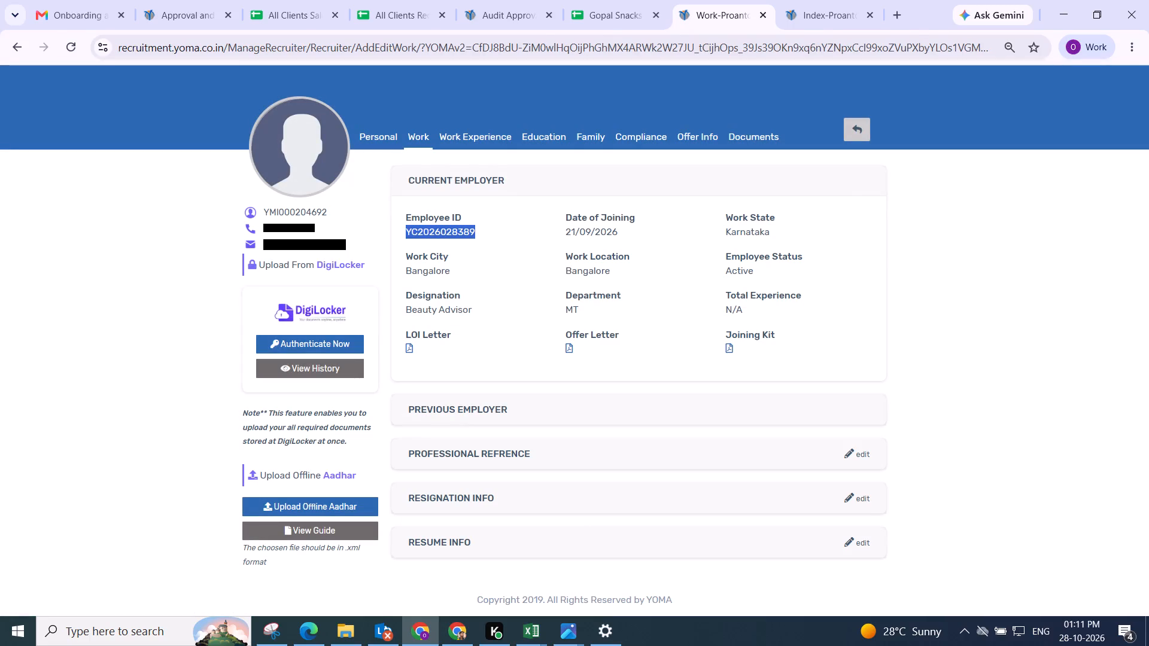
pyautogui.hotkey('ctrl', 'c')
pyautogui.hotkey('alt', 'Tab')
pyautogui.press('Left')
pyautogui.press('Left')
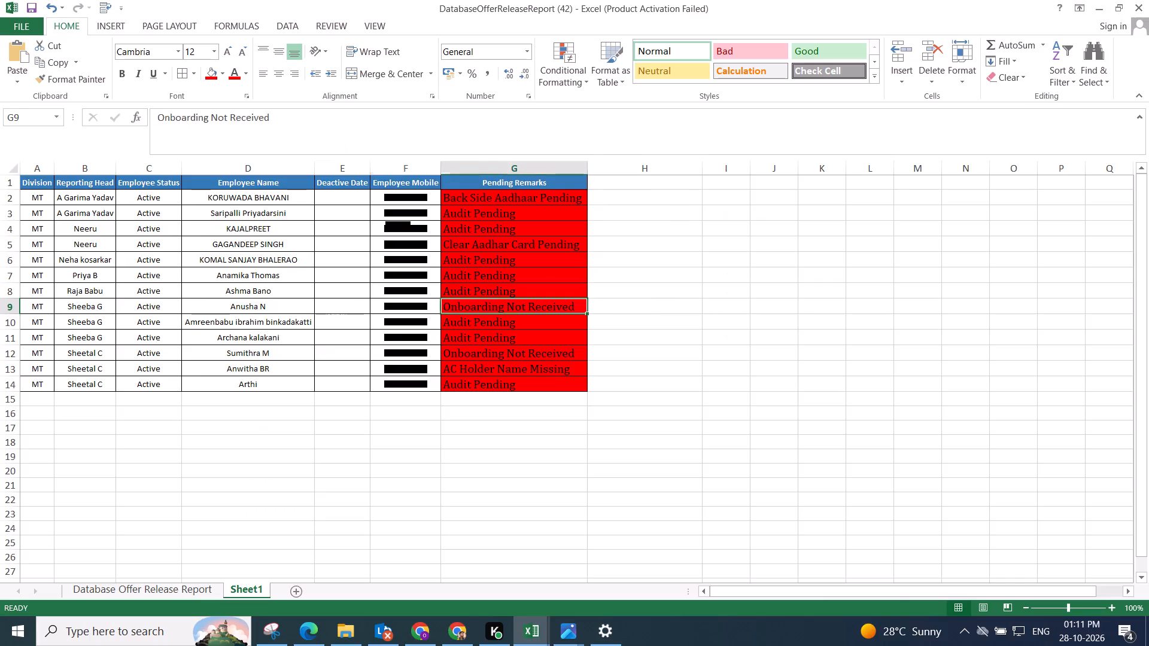
pyautogui.press('Right')
pyautogui.press('Left')
pyautogui.press('Right')
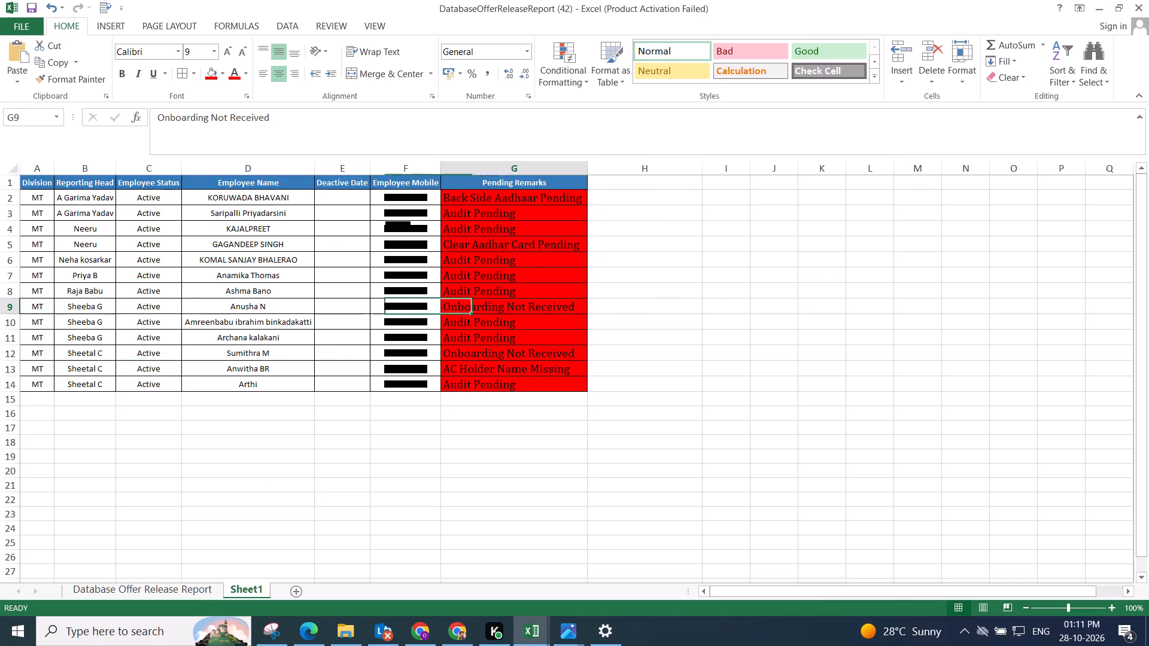
pyautogui.hotkey('ctrl', 'v')
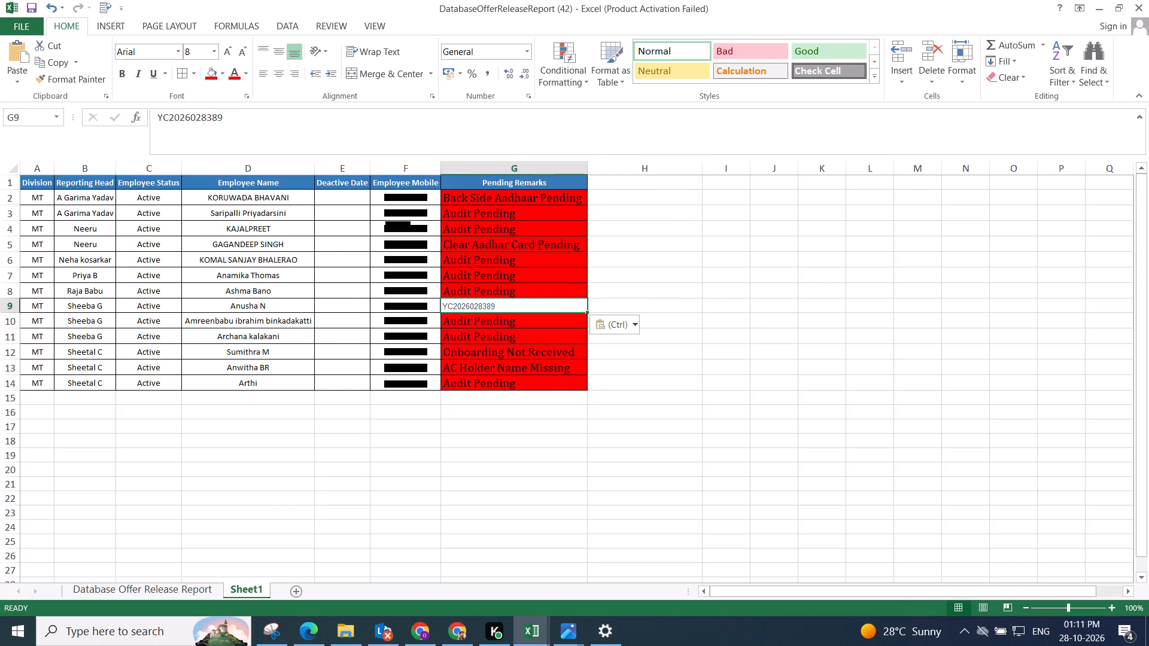
# Save the report workbook with the updated Pending Remark.
pyautogui.click(724, 352)
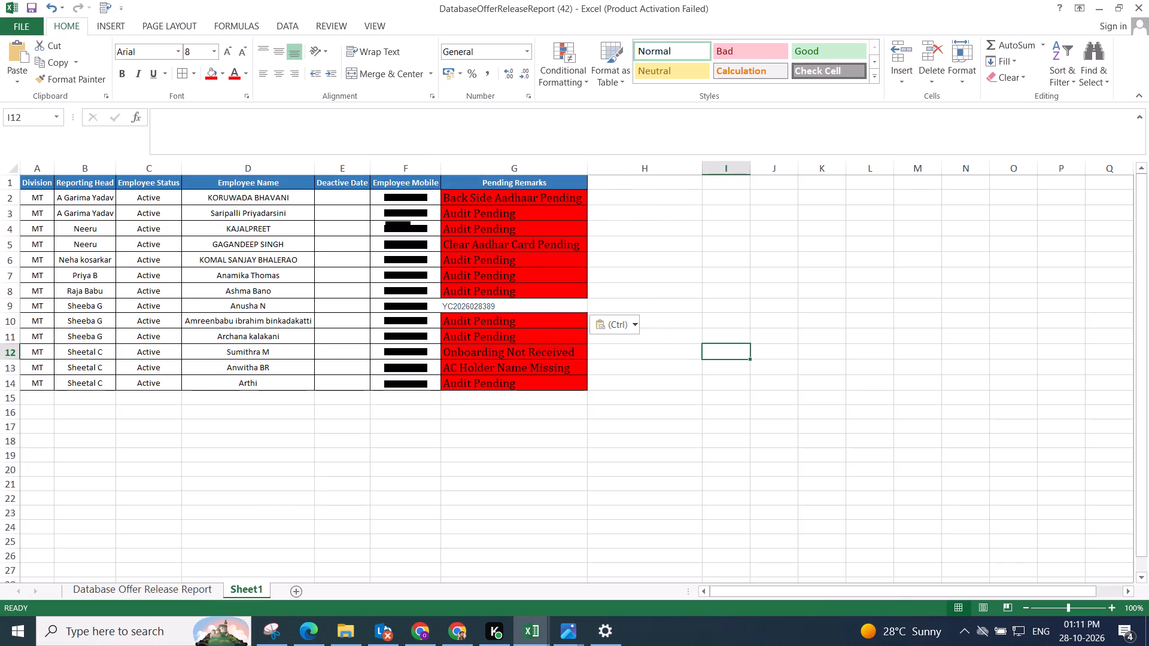
pyautogui.hotkey('ctrl', 's')
pyautogui.hotkey('ctrl', 's')
pyautogui.hotkey('ctrl', 's')
pyautogui.click(545, 442)
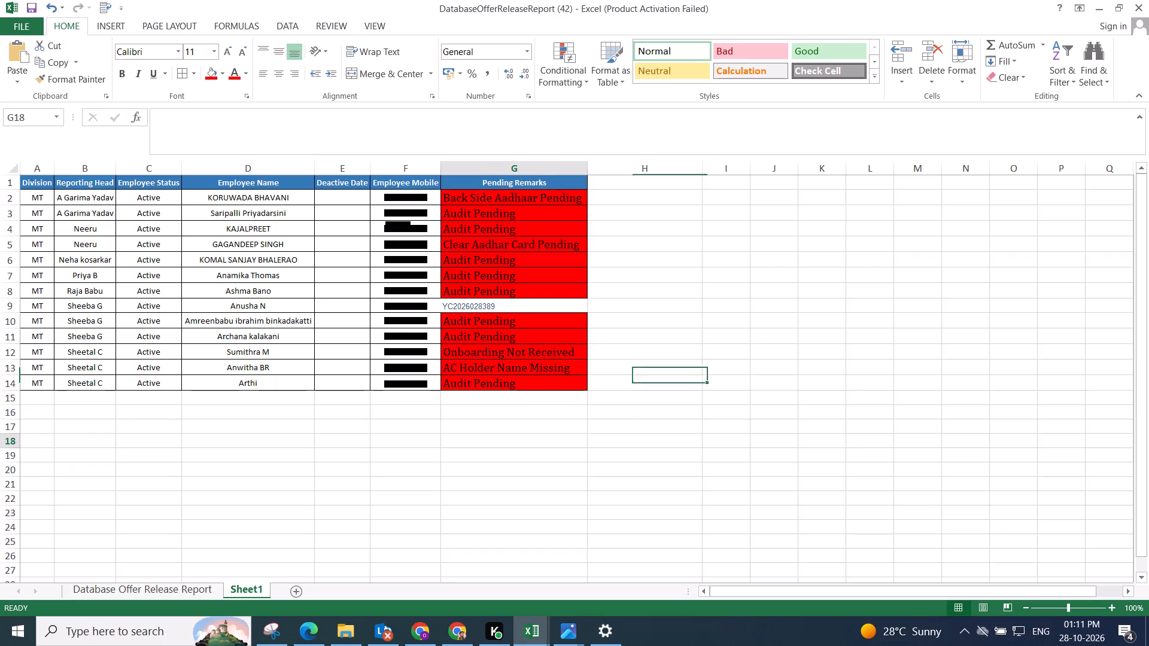
pyautogui.hotkey('ctrl', 's')
pyautogui.hotkey('ctrl', 's')
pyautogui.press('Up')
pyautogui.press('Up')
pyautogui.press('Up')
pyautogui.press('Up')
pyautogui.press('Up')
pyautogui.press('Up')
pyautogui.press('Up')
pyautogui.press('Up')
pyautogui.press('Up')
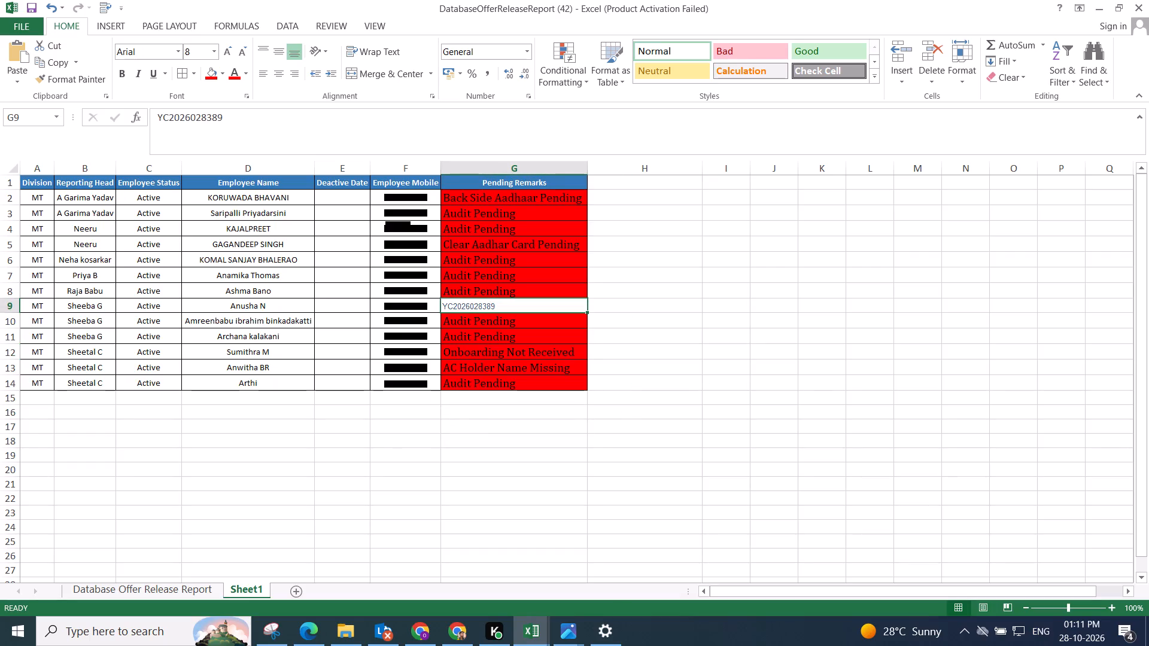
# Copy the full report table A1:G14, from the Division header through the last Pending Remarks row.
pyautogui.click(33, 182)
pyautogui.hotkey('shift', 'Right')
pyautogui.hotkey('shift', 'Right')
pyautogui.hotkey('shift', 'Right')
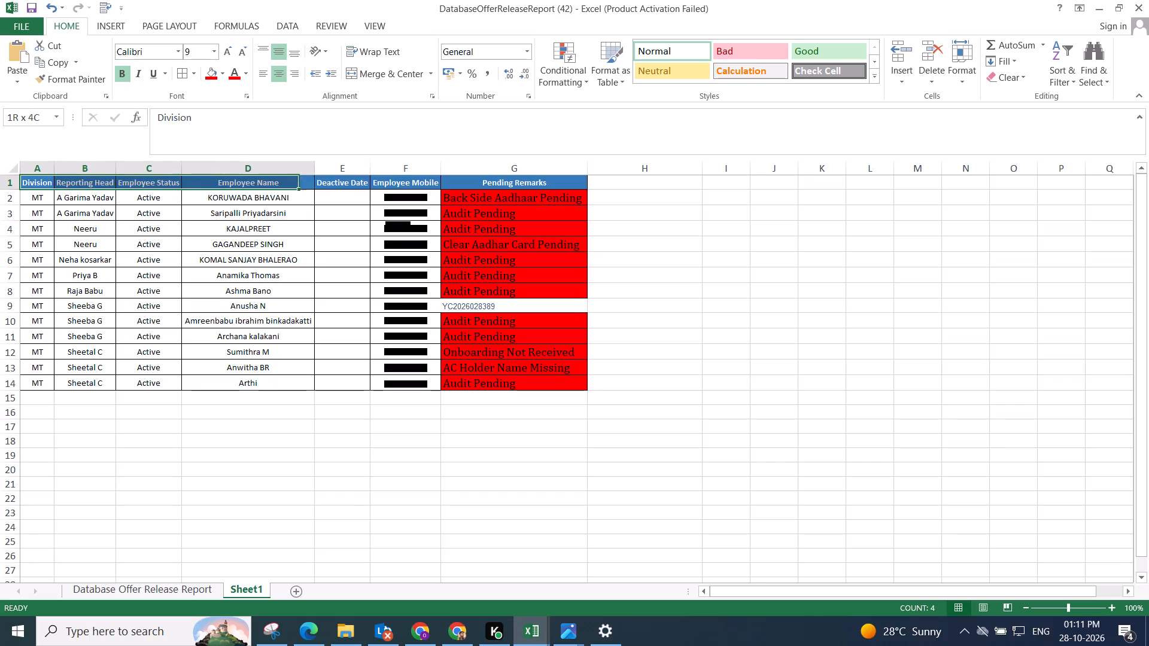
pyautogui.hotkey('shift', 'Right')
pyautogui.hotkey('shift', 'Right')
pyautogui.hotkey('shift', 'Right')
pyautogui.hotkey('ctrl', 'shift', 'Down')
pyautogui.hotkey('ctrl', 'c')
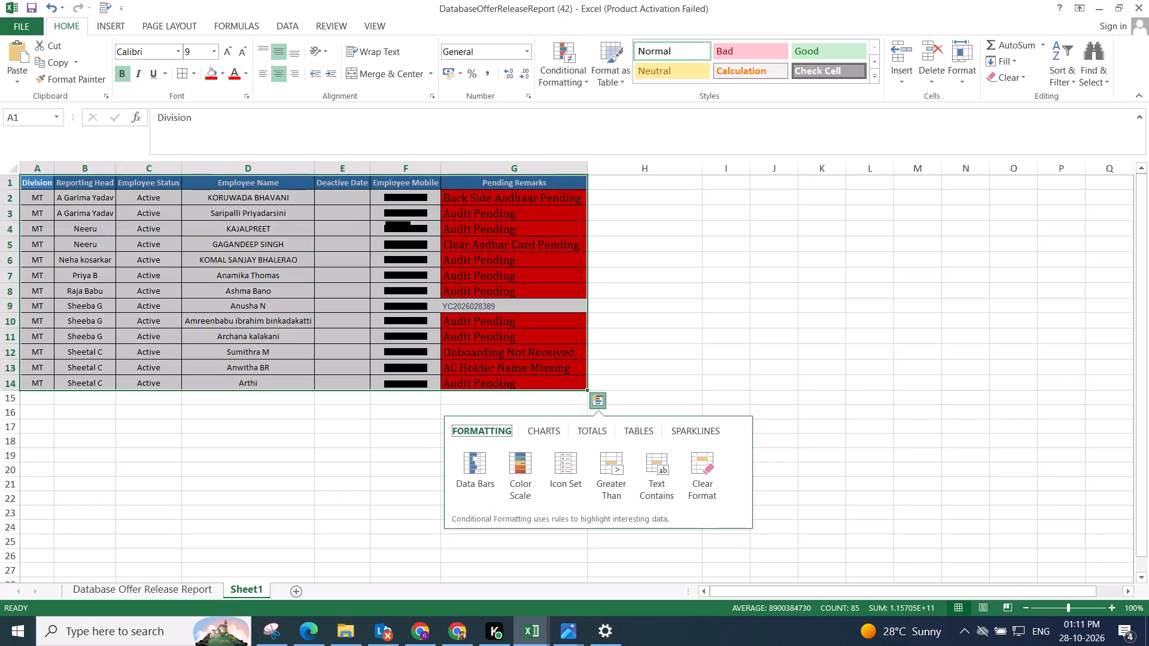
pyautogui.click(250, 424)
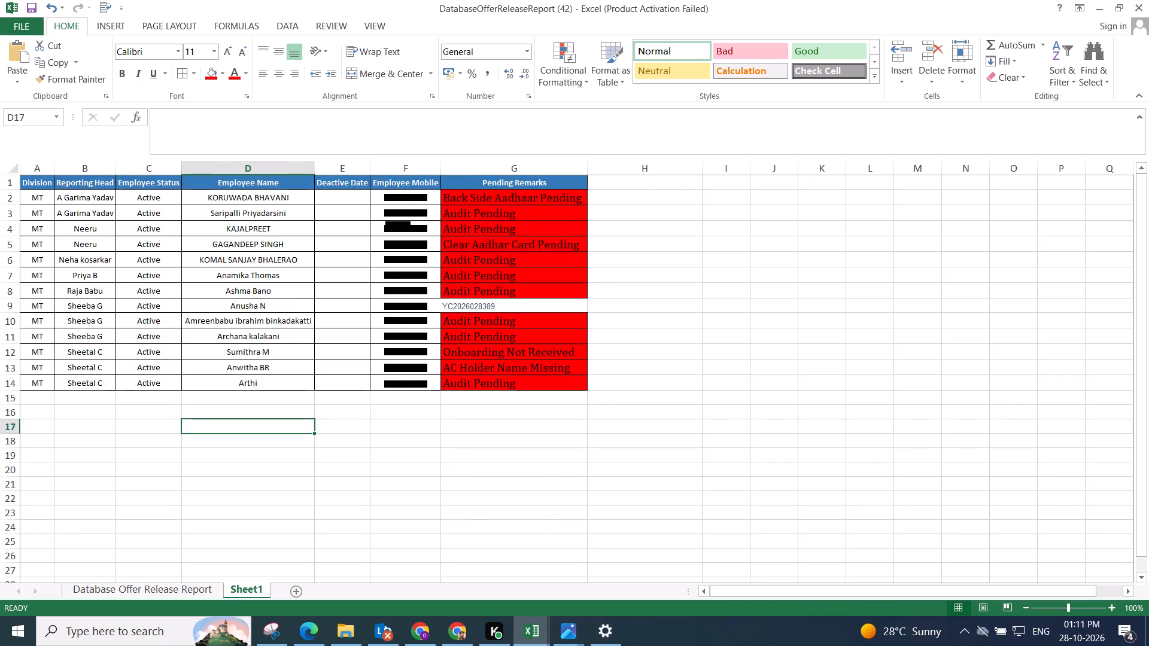
# Copy the full report table A1:G14 again, including its header row.
pyautogui.click(34, 185)
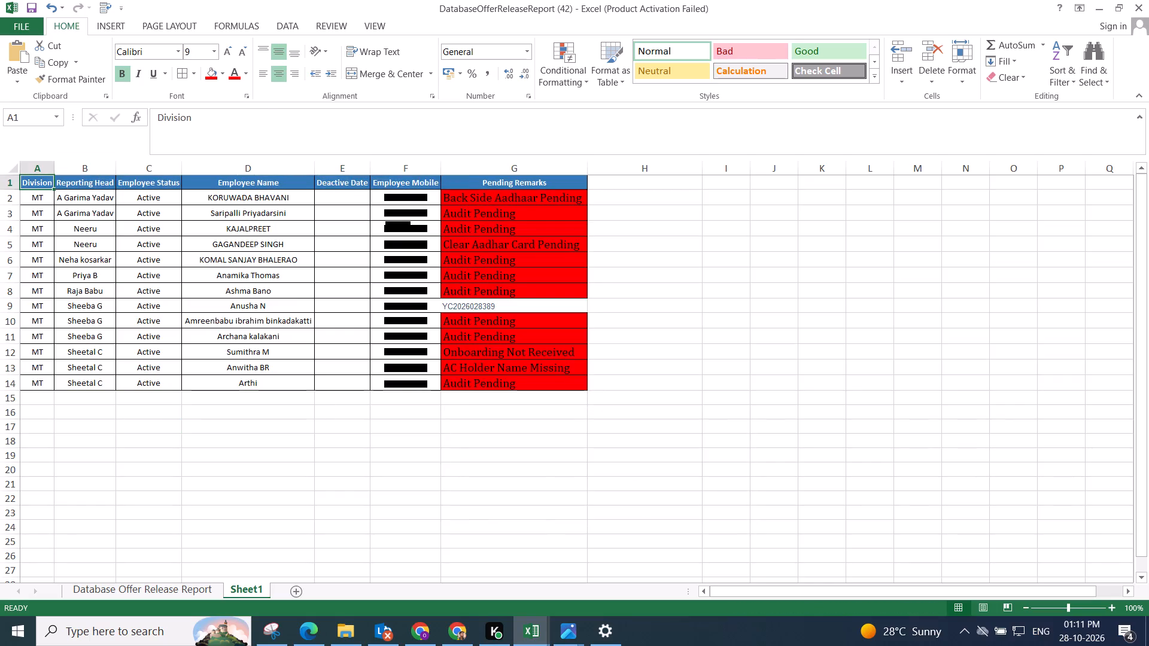
pyautogui.hotkey('ctrl', 'shift', 'Right')
pyautogui.hotkey('ctrl', 'shift', 'Down')
pyautogui.hotkey('ctrl', 'c')
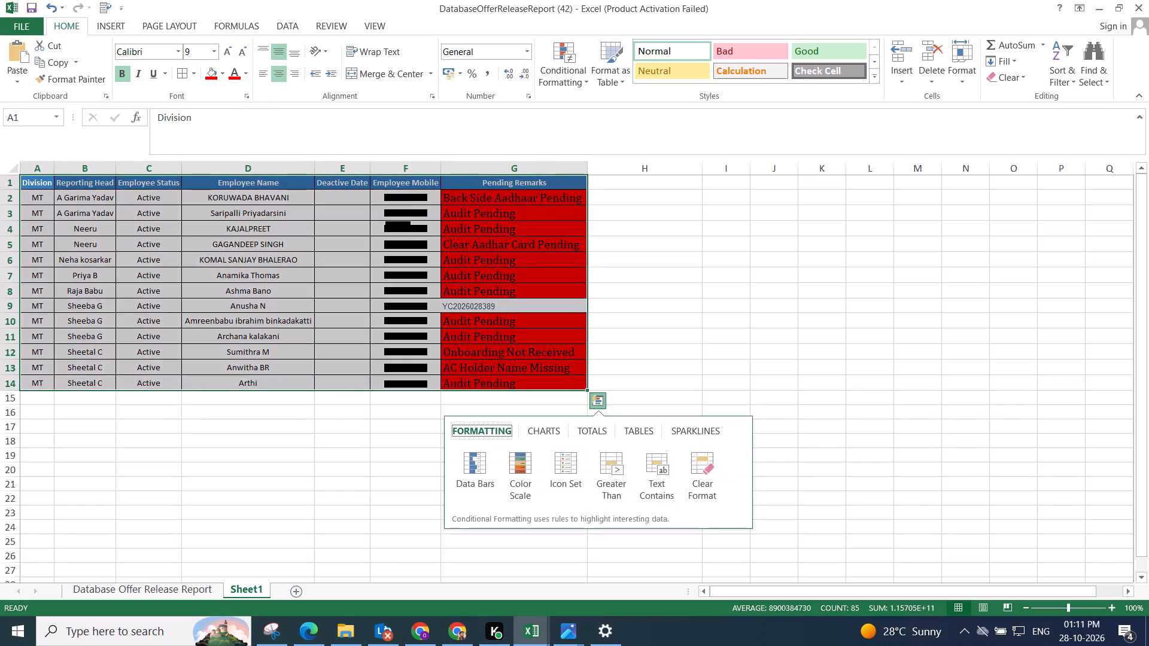
pyautogui.click(35, 192)
pyautogui.press('Up')
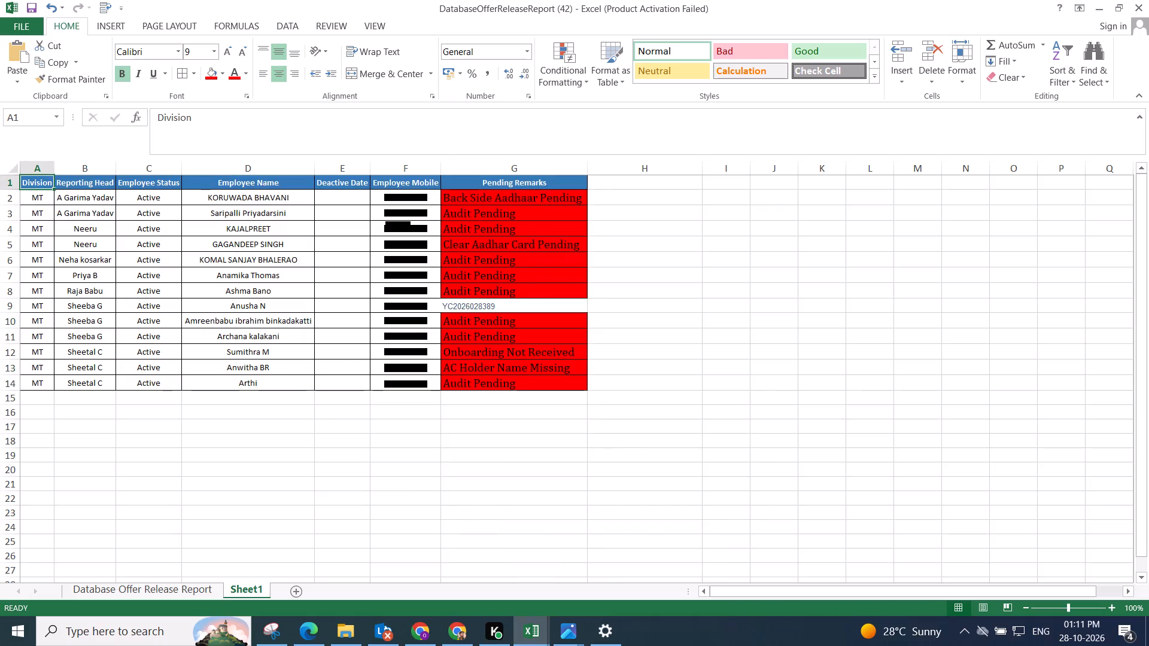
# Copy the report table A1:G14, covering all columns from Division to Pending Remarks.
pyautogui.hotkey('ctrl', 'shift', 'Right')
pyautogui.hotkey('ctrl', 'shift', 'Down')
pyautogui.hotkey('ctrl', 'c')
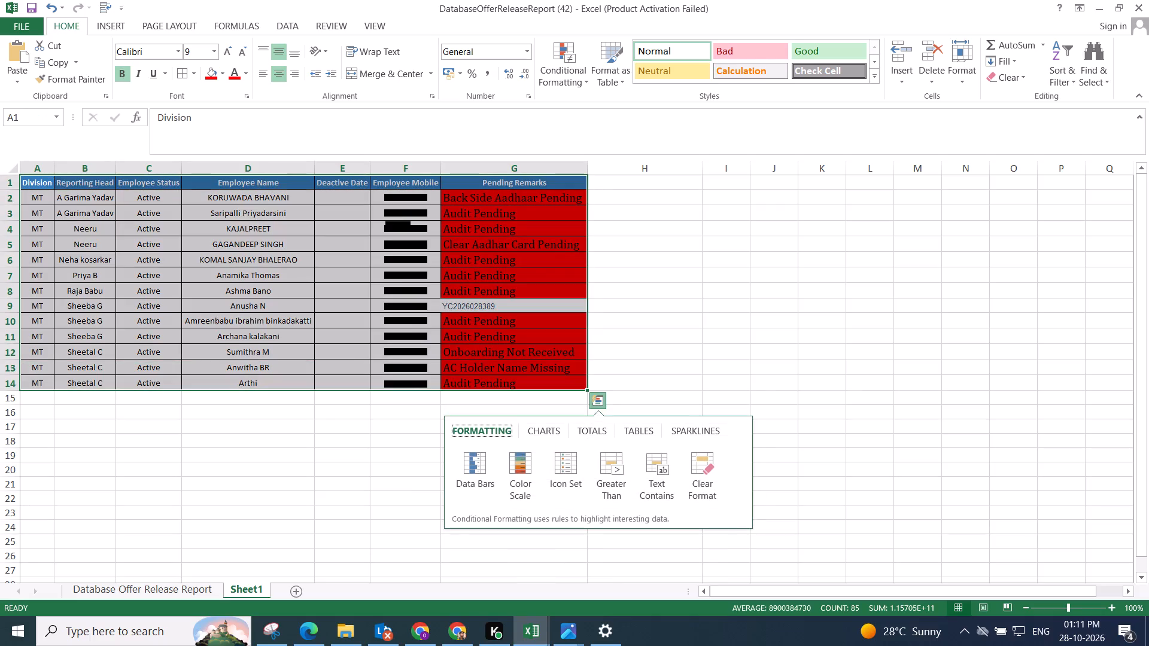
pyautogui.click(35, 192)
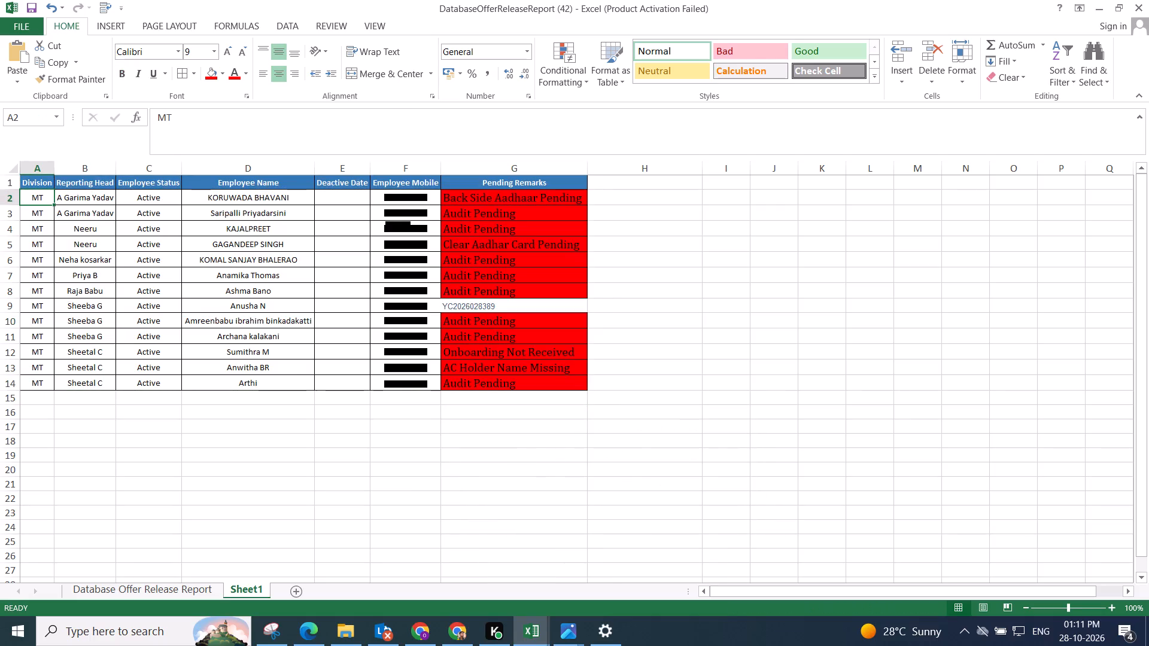
# Copy the full report table A1:G14, including its header row, from Sheet1.
pyautogui.click(34, 179)
pyautogui.hotkey('shift', 'Right')
pyautogui.hotkey('shift', 'Right')
pyautogui.hotkey('shift', 'Right')
pyautogui.hotkey('shift', 'Right')
pyautogui.hotkey('shift', 'Right')
pyautogui.hotkey('shift', 'Right')
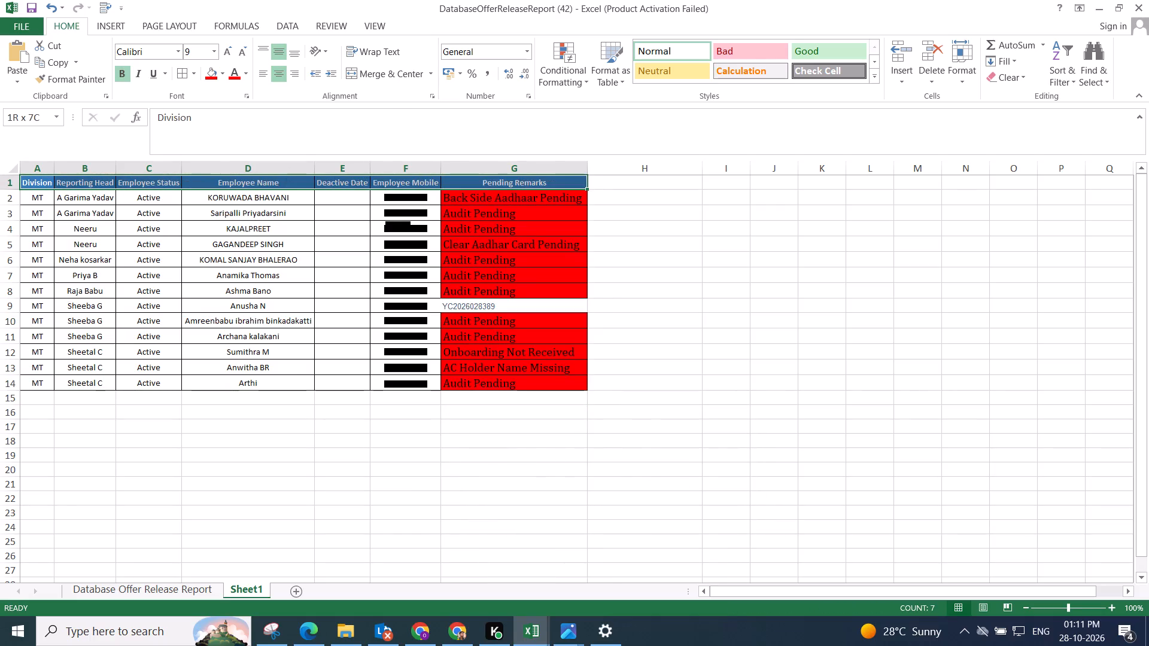
pyautogui.hotkey('shift', 'Down')
pyautogui.hotkey('shift', 'Down')
pyautogui.hotkey('shift', 'Down')
pyautogui.hotkey('shift', 'Down')
pyautogui.hotkey('shift', 'Down')
pyautogui.hotkey('shift', 'Down')
pyautogui.hotkey('shift', 'Down')
pyautogui.hotkey('shift', 'Down')
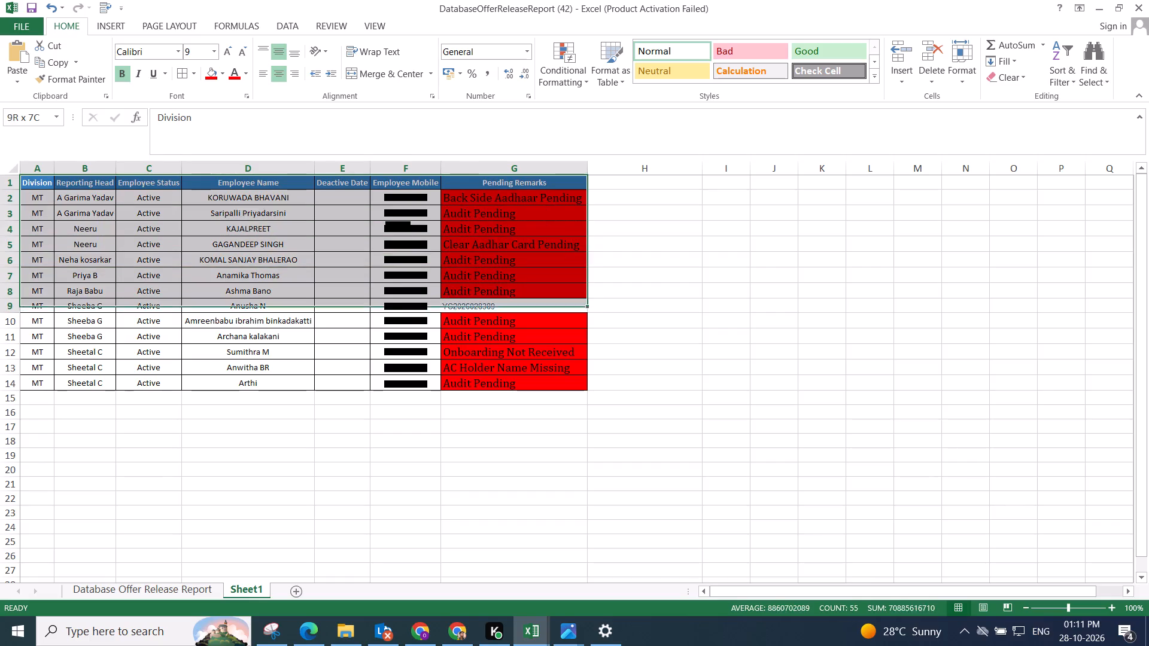
pyautogui.hotkey('shift', 'Down')
pyautogui.hotkey('shift', 'Down')
pyautogui.hotkey('shift', 'Down')
pyautogui.hotkey('shift', 'Down')
pyautogui.hotkey('shift', 'Down')
pyautogui.hotkey('ctrl', 'c')
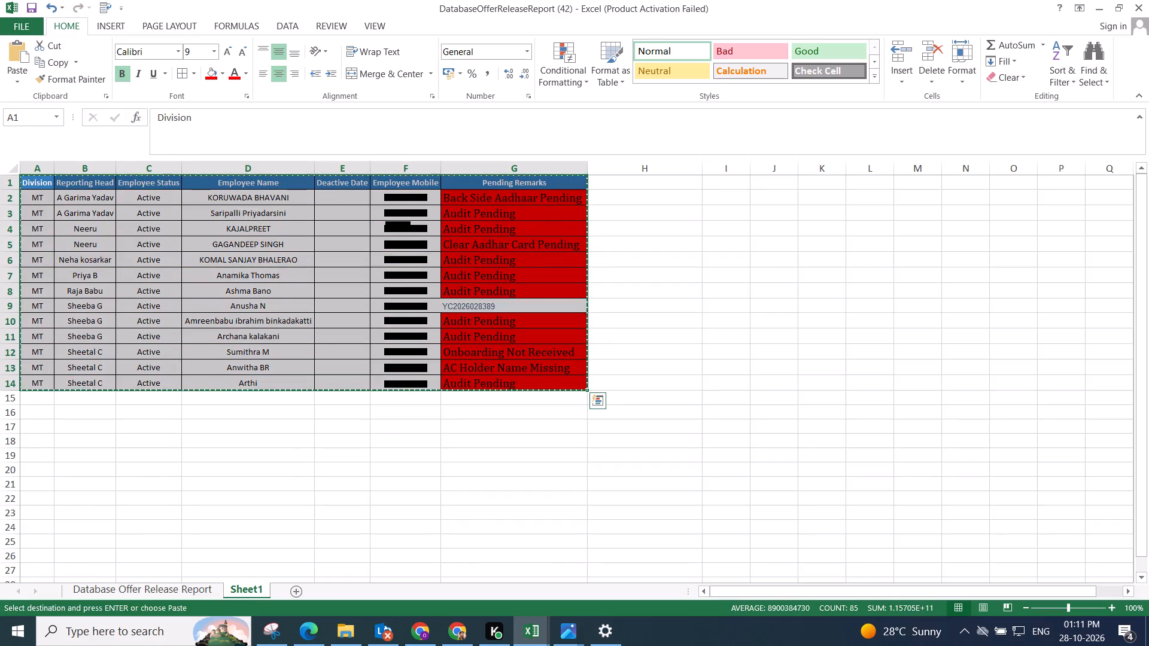
pyautogui.click(81, 369)
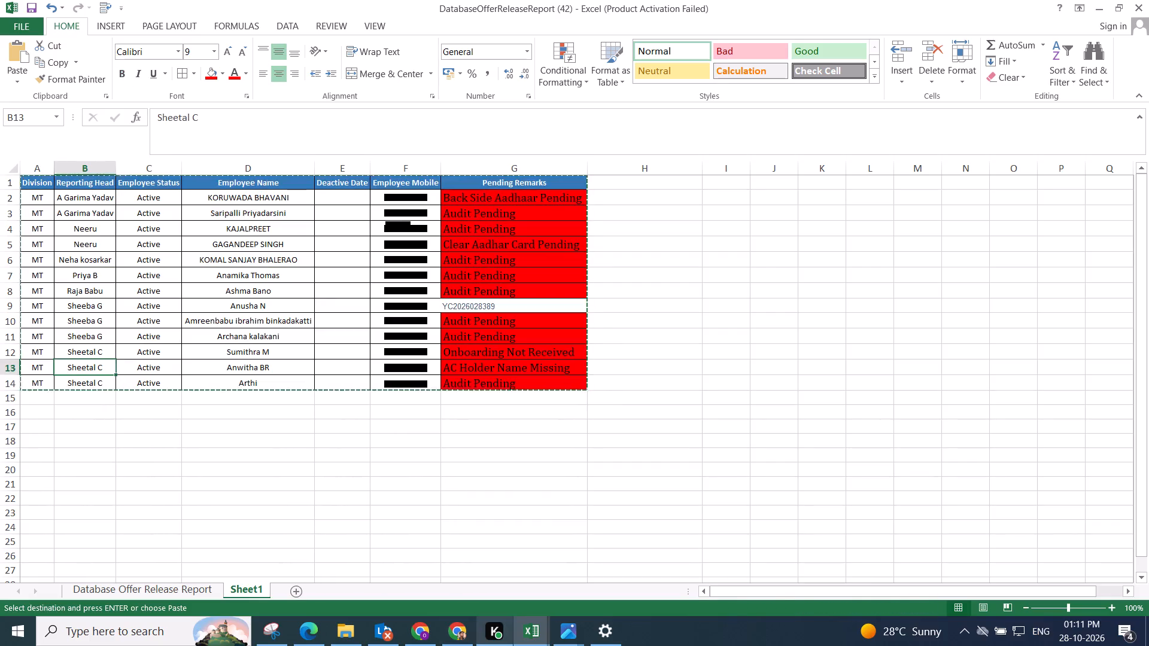
# Switch to Chrome and open the "MT attendance to check Yoma code" email from the Gmail search results.
pyautogui.click(408, 629)
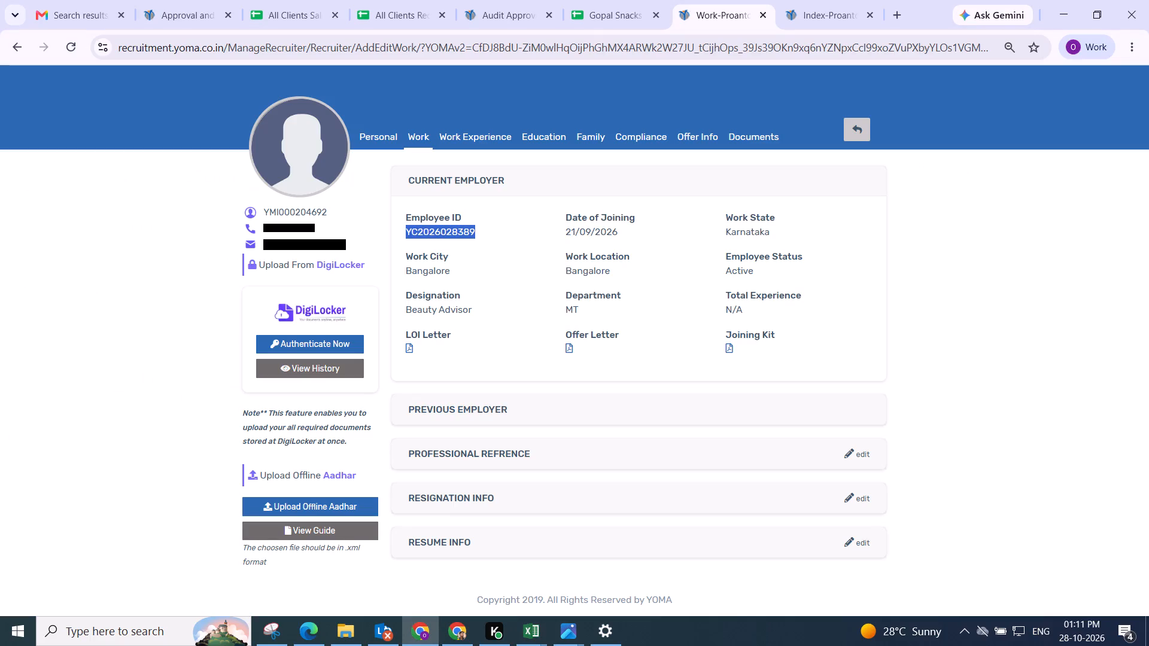
pyautogui.click(74, 16)
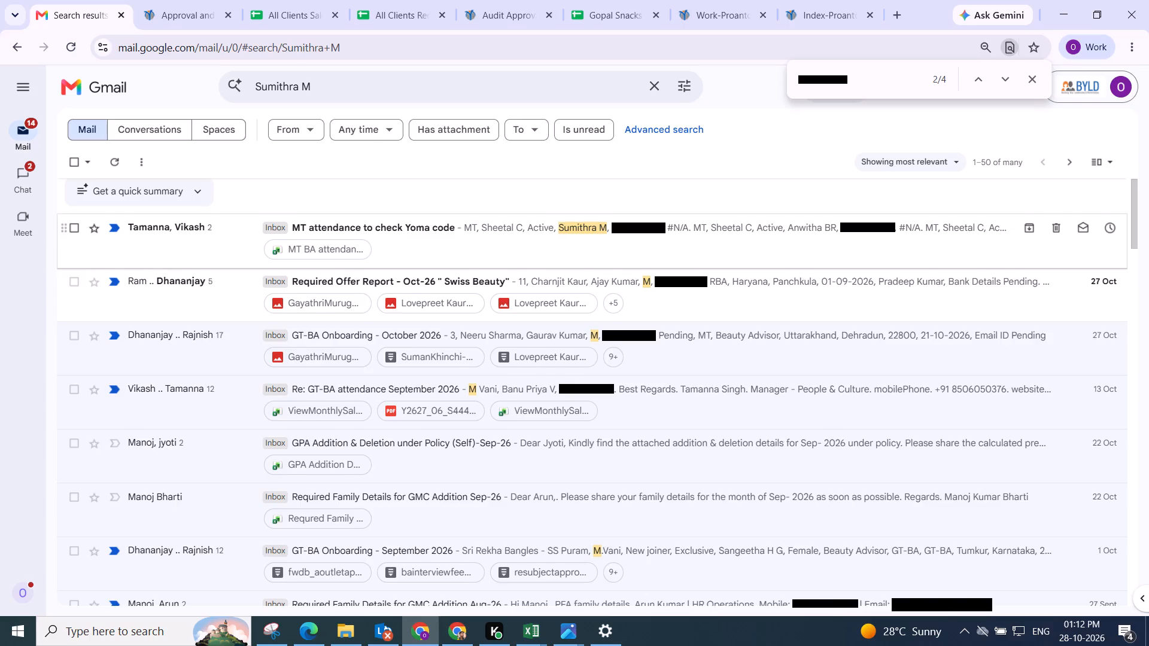
pyautogui.scroll(-1, 439, 254)
pyautogui.scroll(1, 439, 252)
pyautogui.click(482, 264)
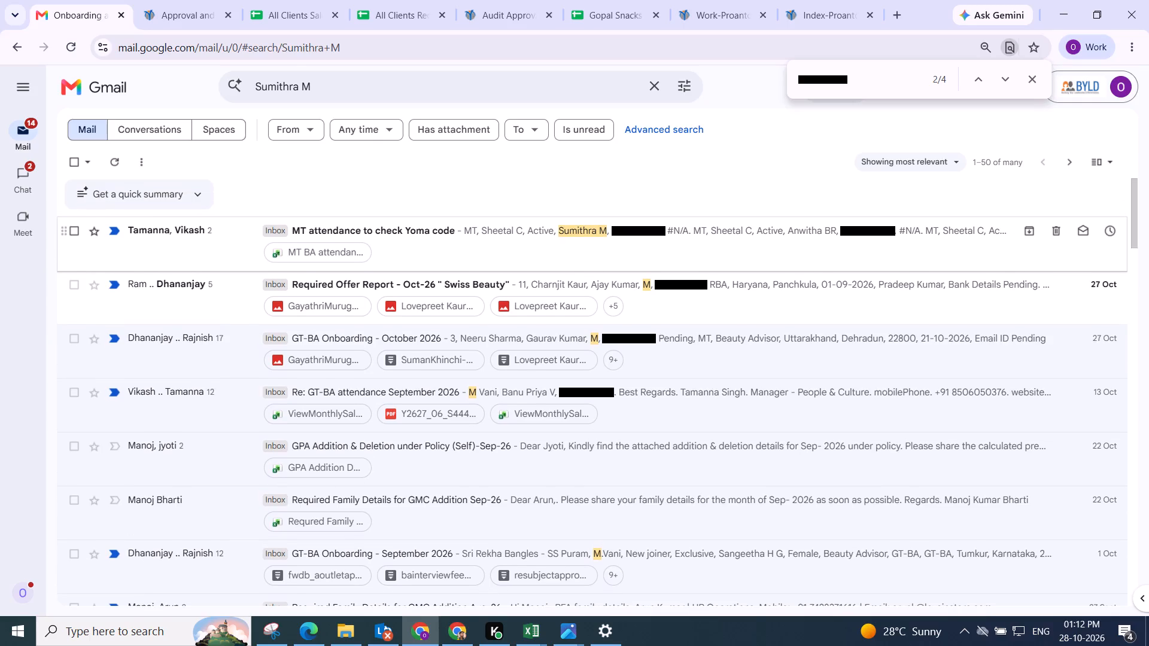
# Start a reply to all on the payroll team's message requesting Yoma codes and remarks, keeping its recipients.
pyautogui.scroll(-5, 435, 297)
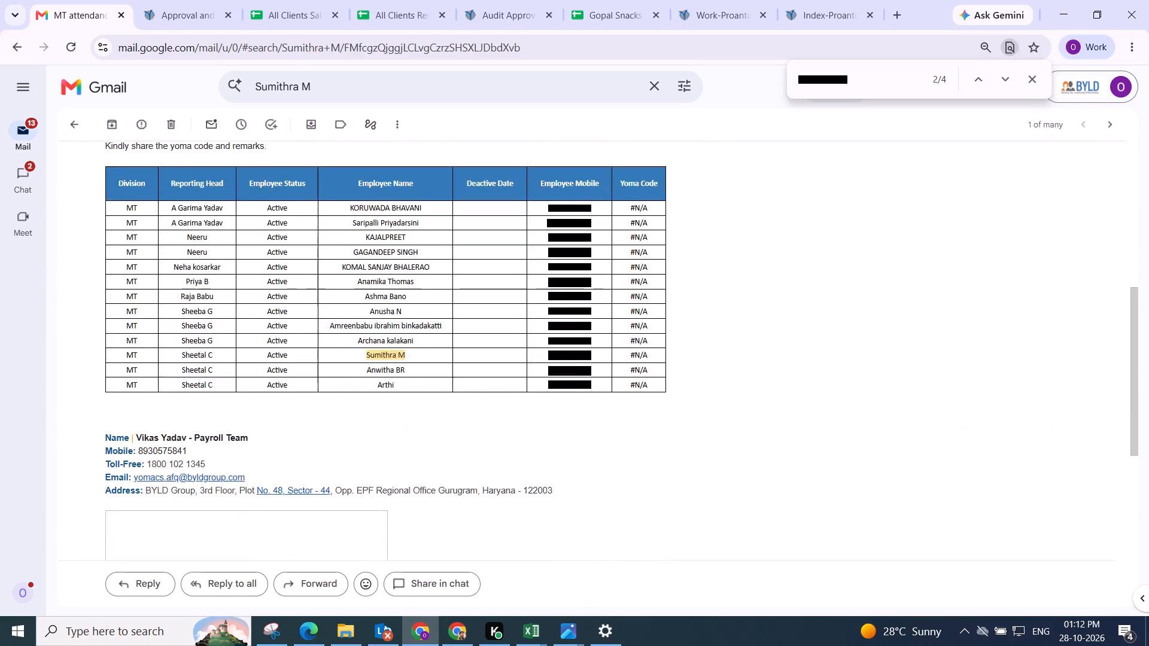
pyautogui.scroll(-4, 435, 295)
pyautogui.scroll(5, 435, 295)
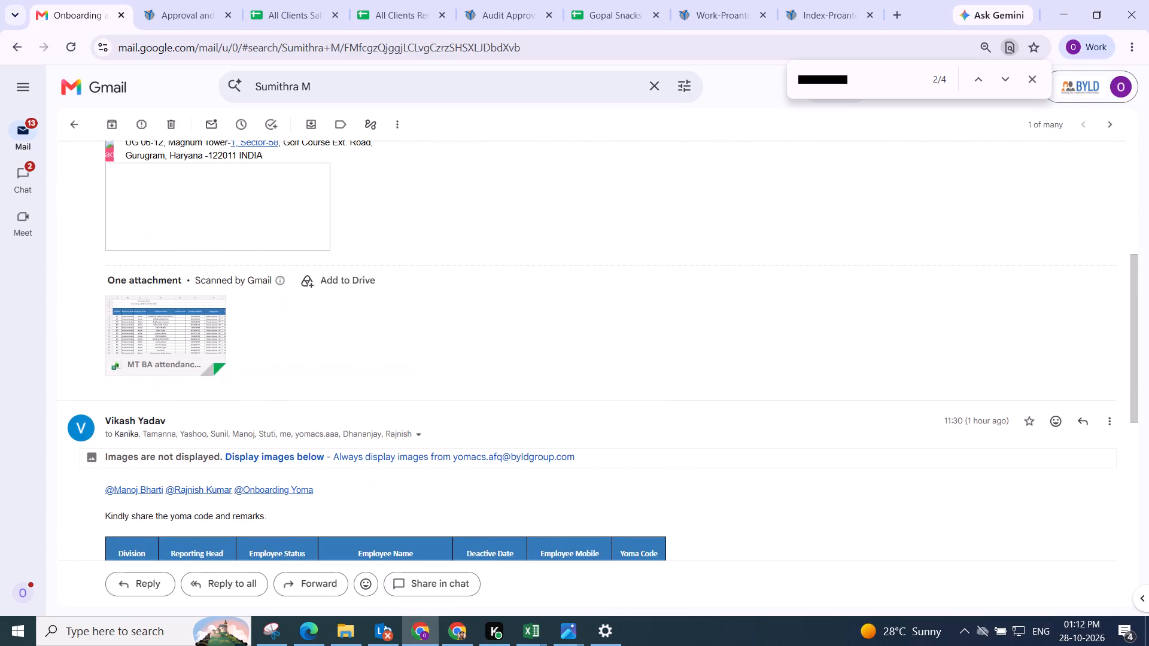
pyautogui.scroll(2, 393, 373)
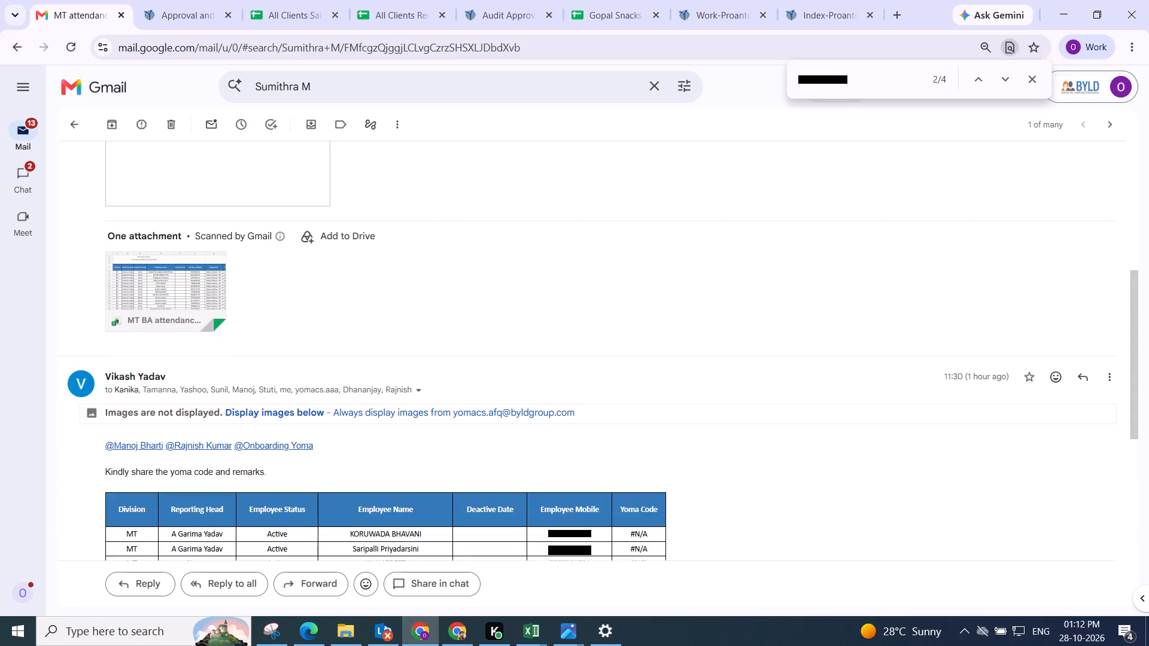
pyautogui.scroll(1, 393, 373)
pyautogui.scroll(-6, 393, 373)
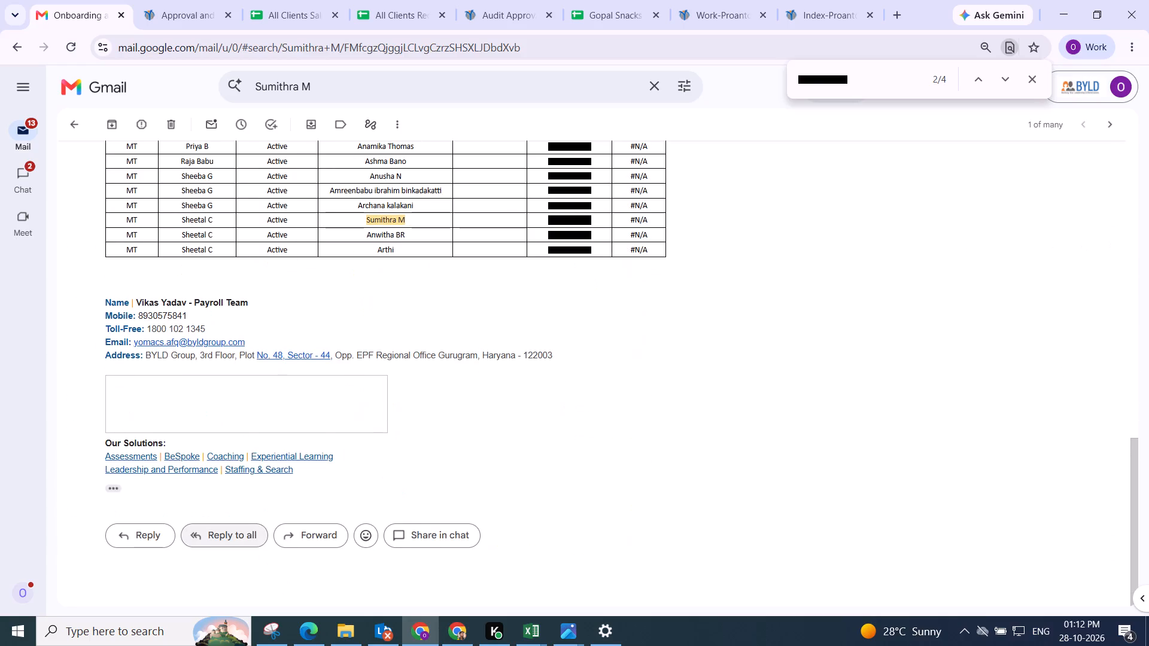
pyautogui.click(212, 544)
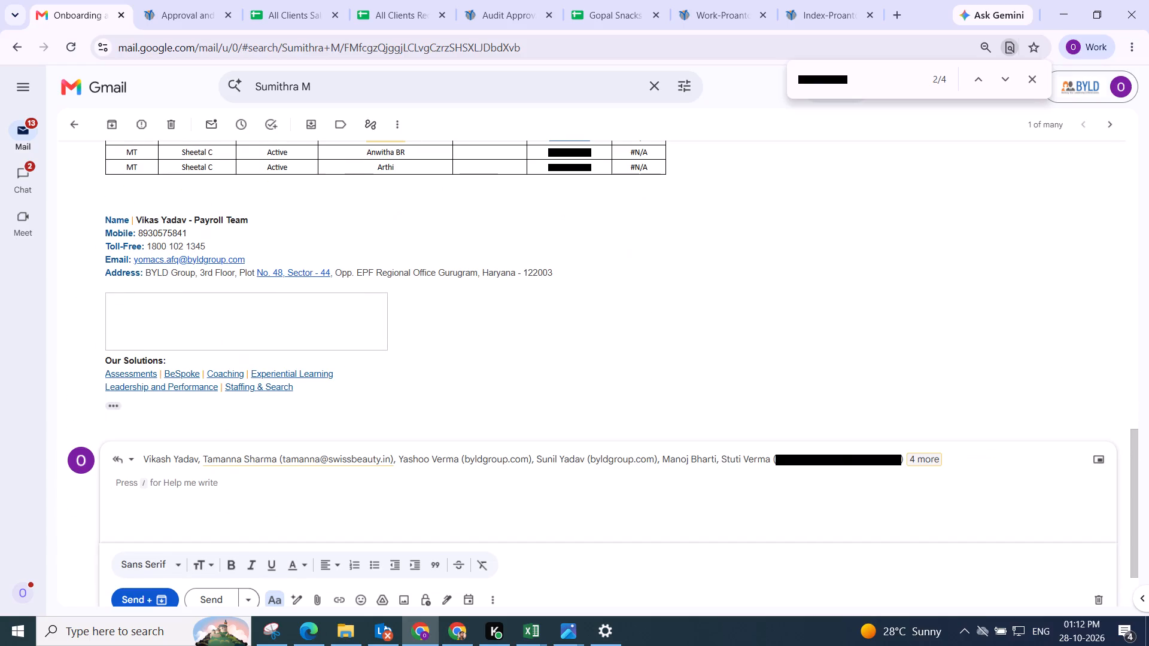
pyautogui.click(358, 454)
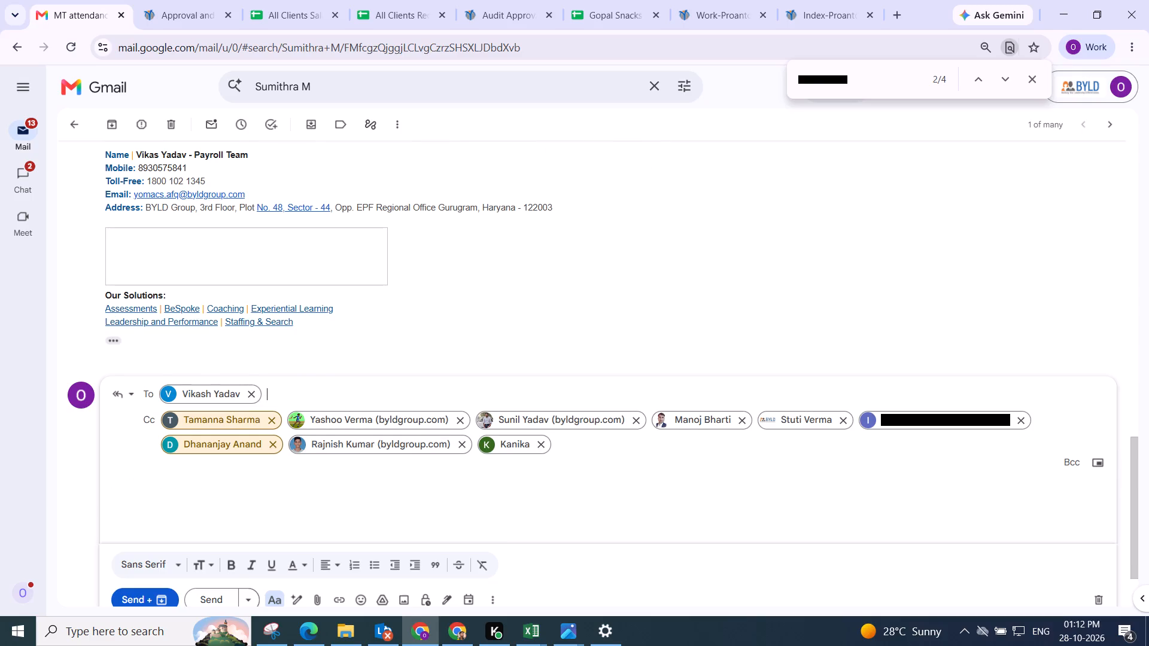
pyautogui.click(135, 482)
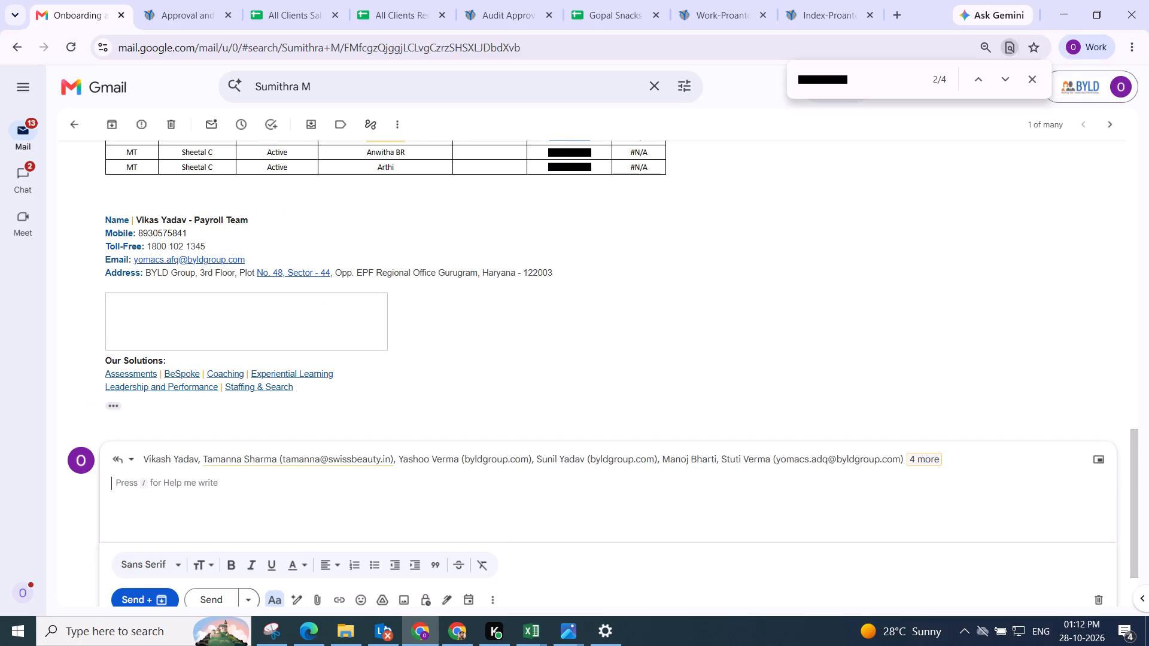
# Greet the recipient in the reply body with "Hi Vikash," followed by a blank line.
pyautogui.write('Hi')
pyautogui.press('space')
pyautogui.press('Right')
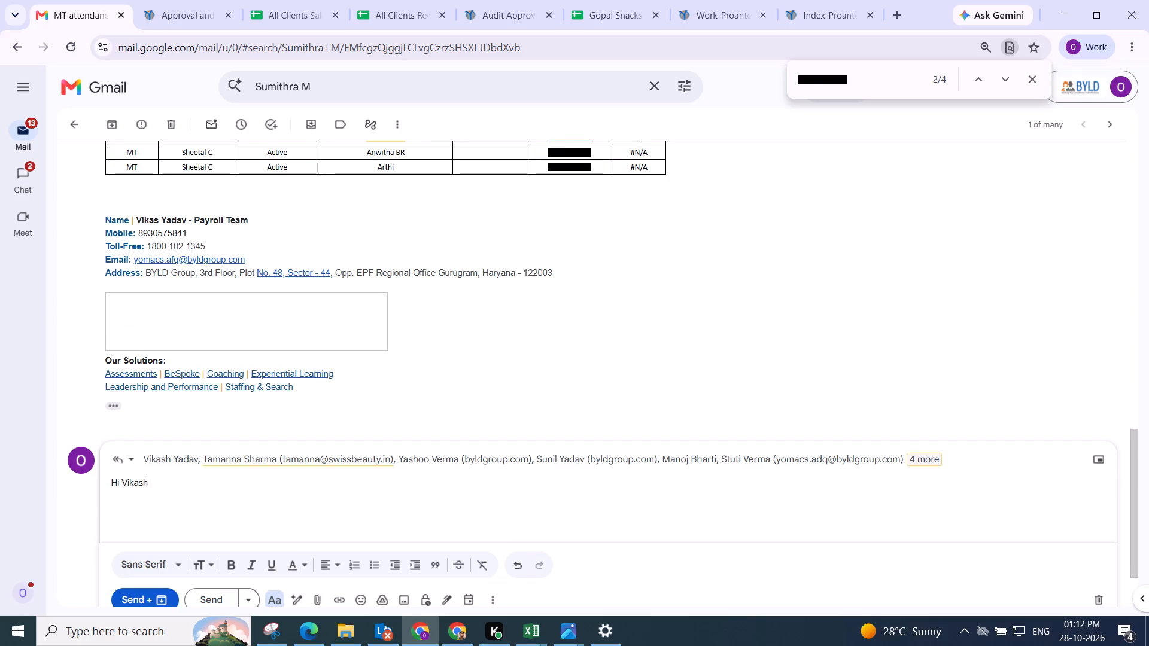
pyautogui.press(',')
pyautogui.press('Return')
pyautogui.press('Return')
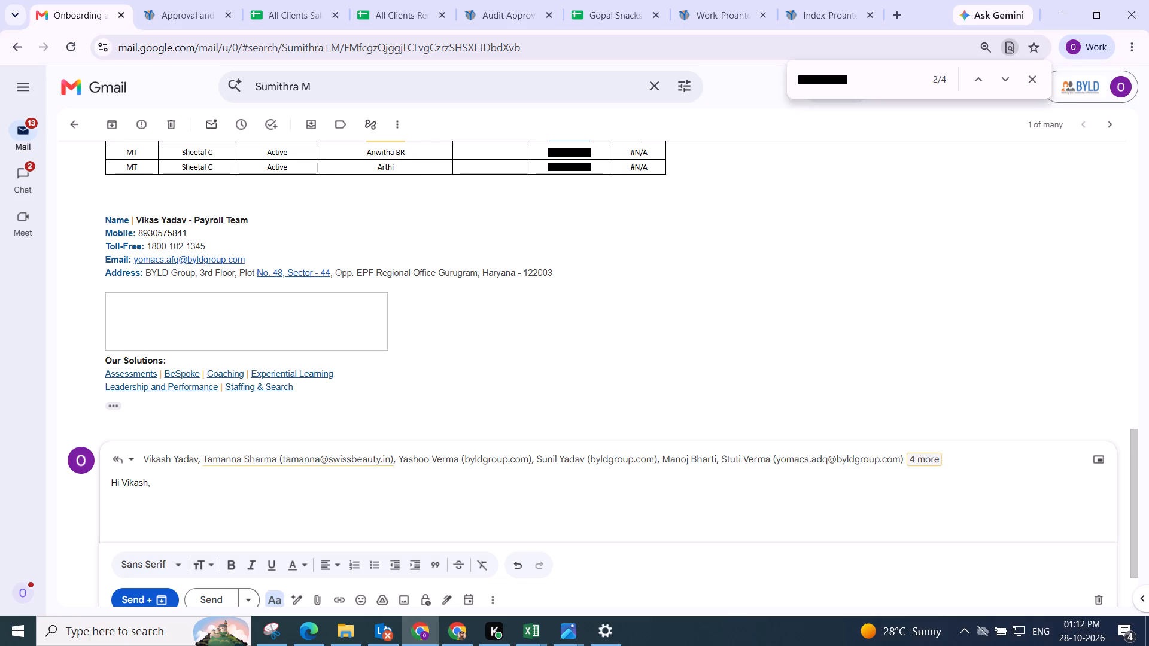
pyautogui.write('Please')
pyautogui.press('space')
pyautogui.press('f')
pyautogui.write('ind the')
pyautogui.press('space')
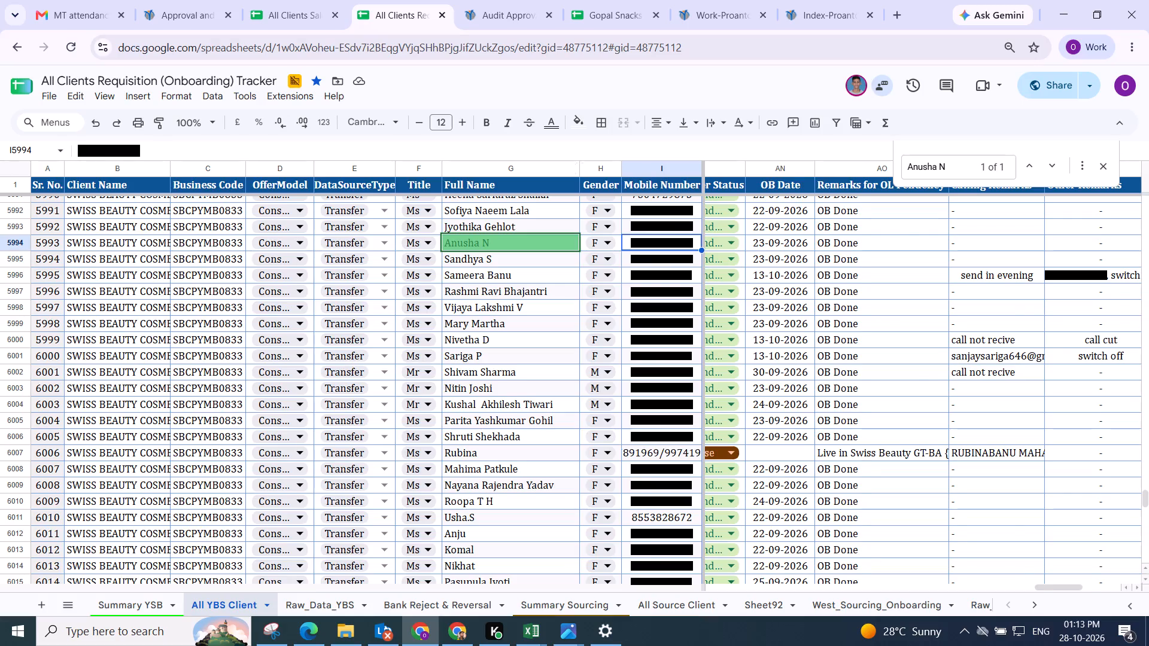
pyautogui.hscroll(-5, 960, 270)
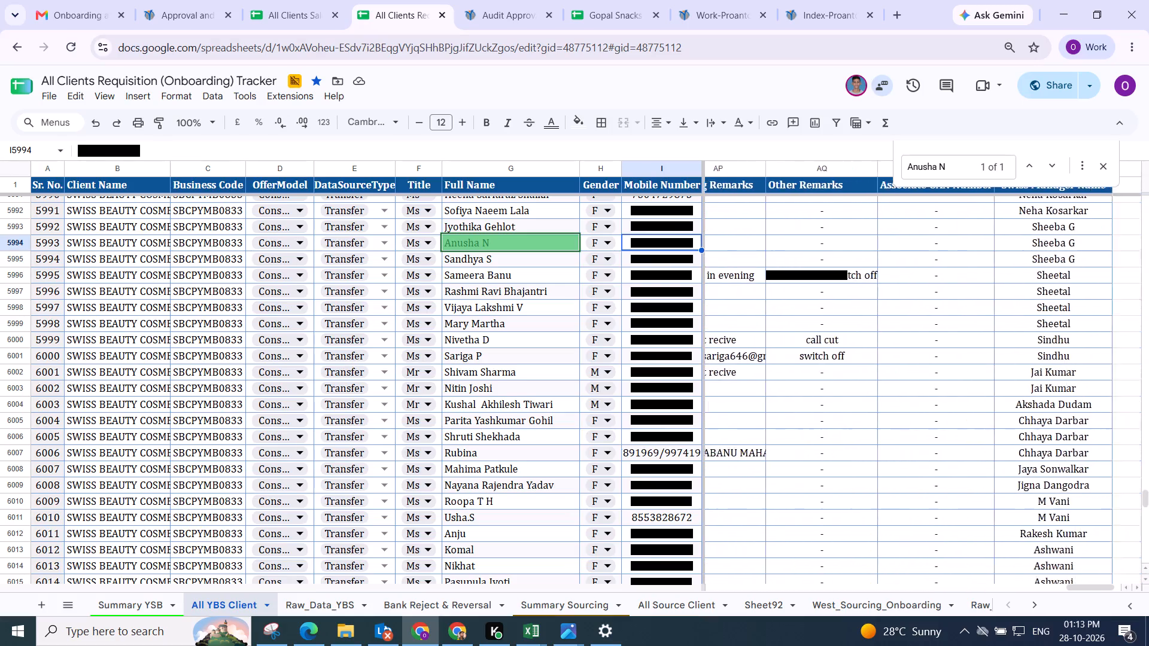
pyautogui.hscroll(-2, 960, 270)
pyautogui.hscroll(1, 942, 270)
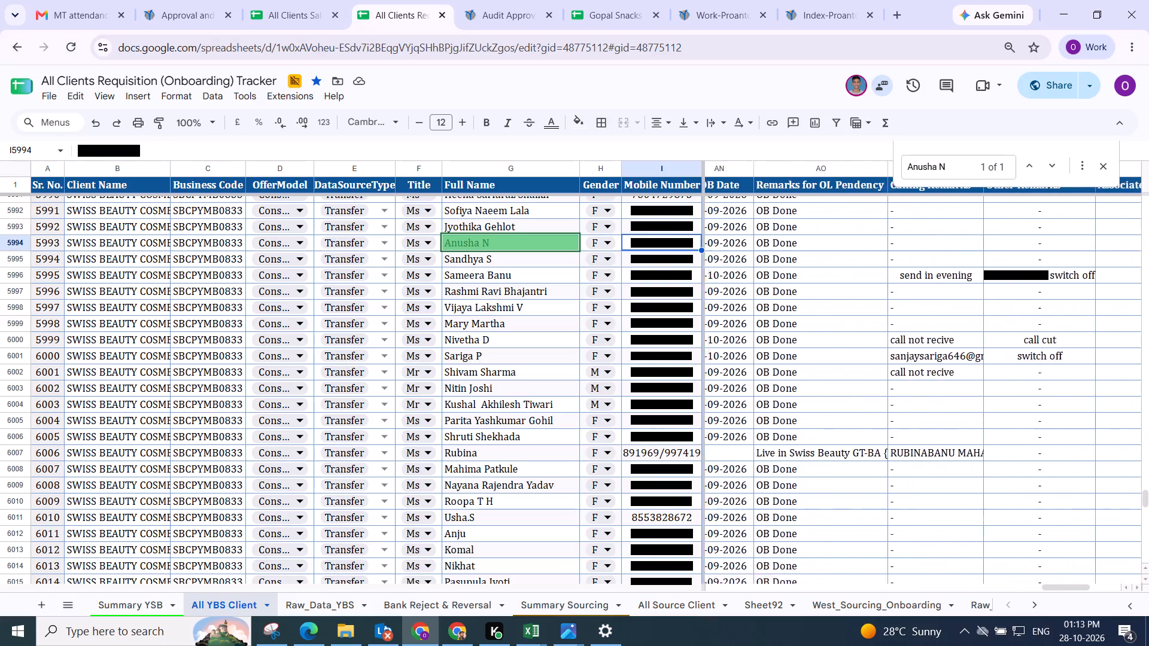
pyautogui.hscroll(2, 942, 270)
pyautogui.hscroll(3, 864, 371)
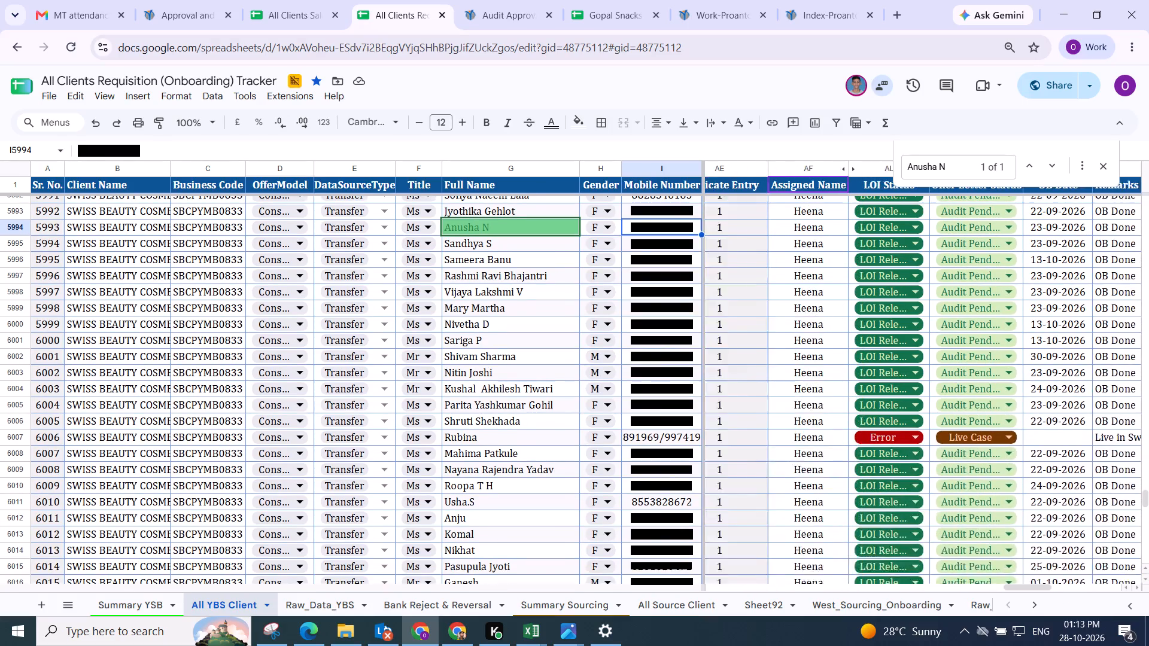
pyautogui.hscroll(-4, 864, 370)
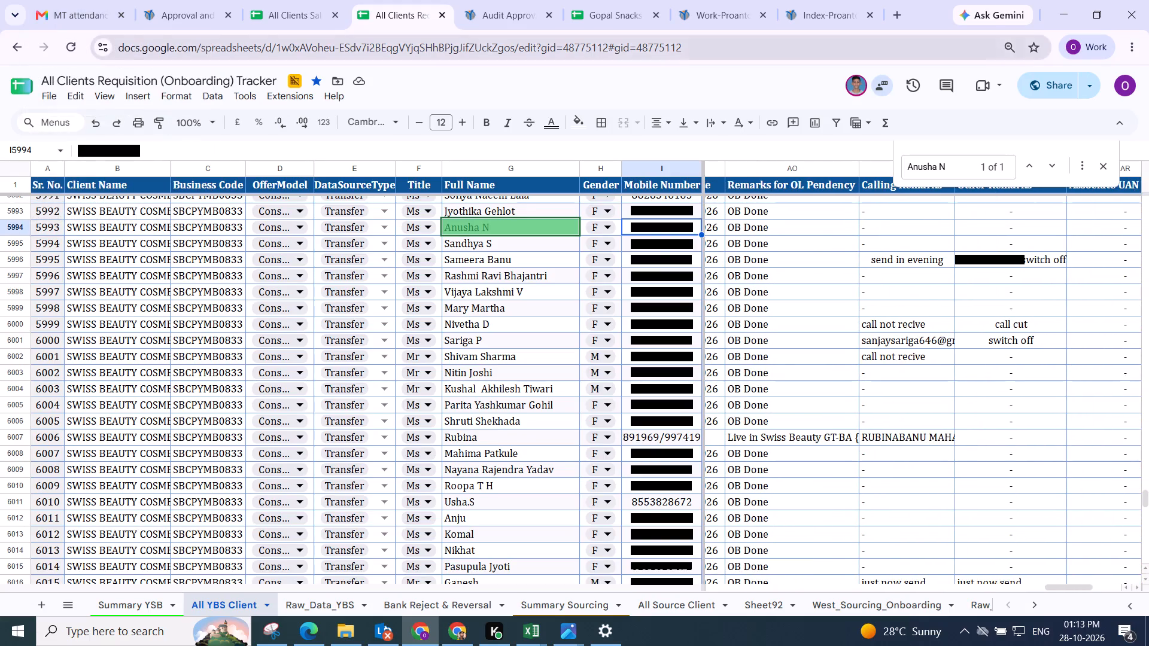
pyautogui.hotkey('alt', 'Tab')
pyautogui.hotkey('alt', 'Tab')
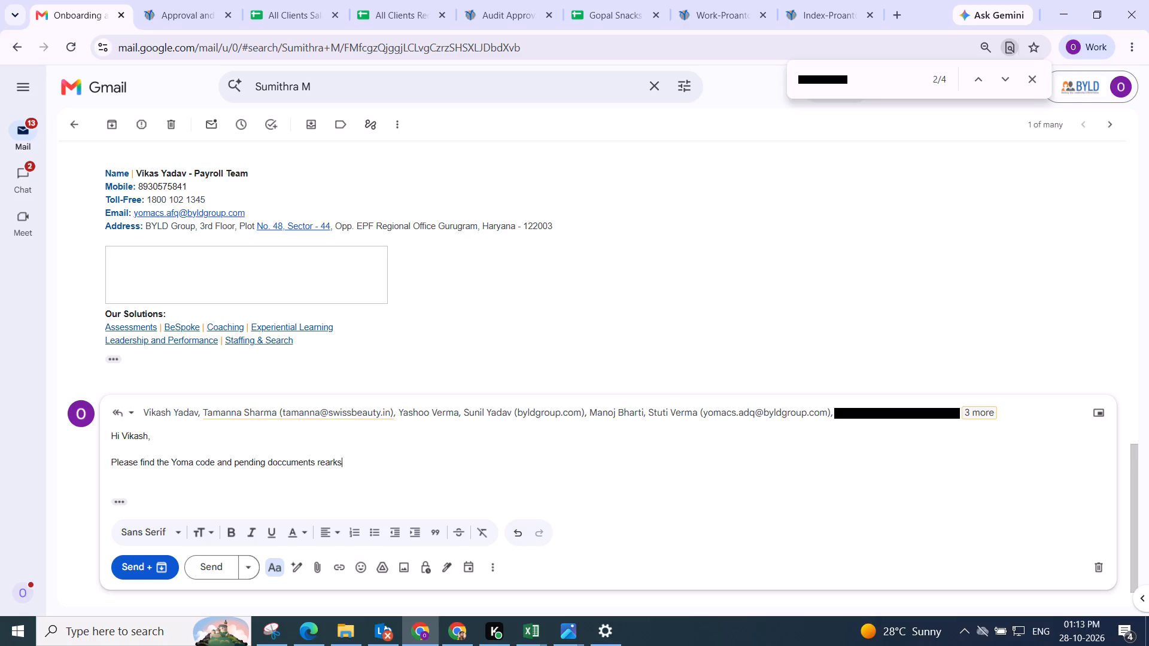
pyautogui.click(390, 479)
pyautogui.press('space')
pyautogui.press('Return')
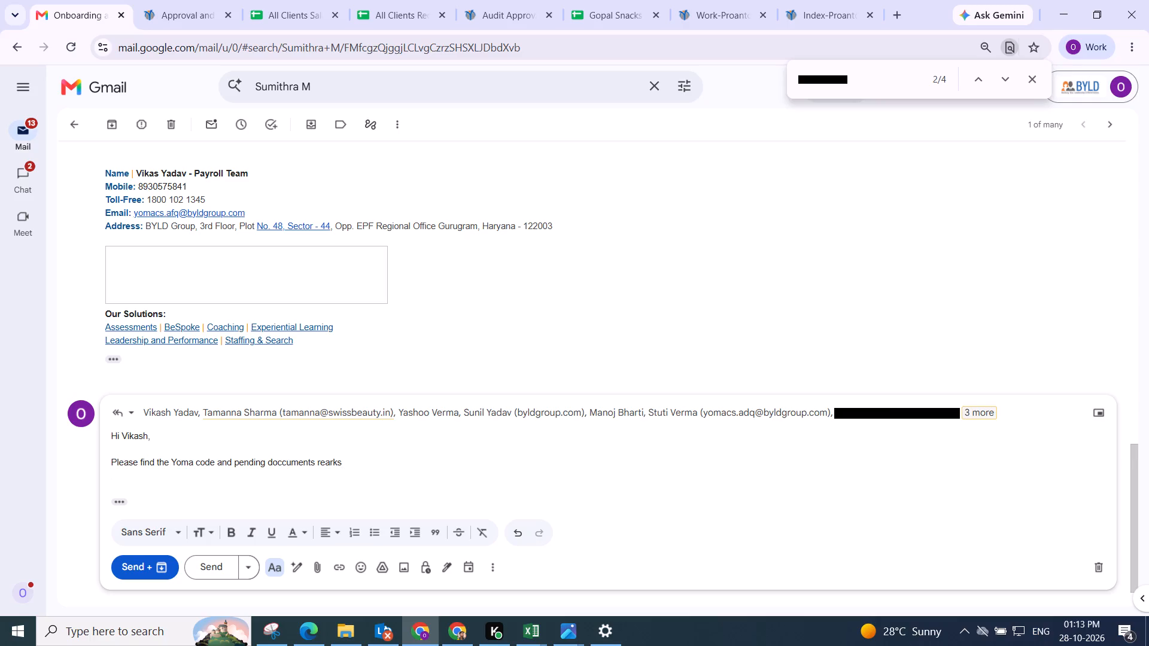
# Paste the copied MT employee table with the Pending Remarks column below the reply's message line.
pyautogui.hotkey('ctrl', 'v')
pyautogui.click(329, 486)
pyautogui.scroll(-1, 329, 486)
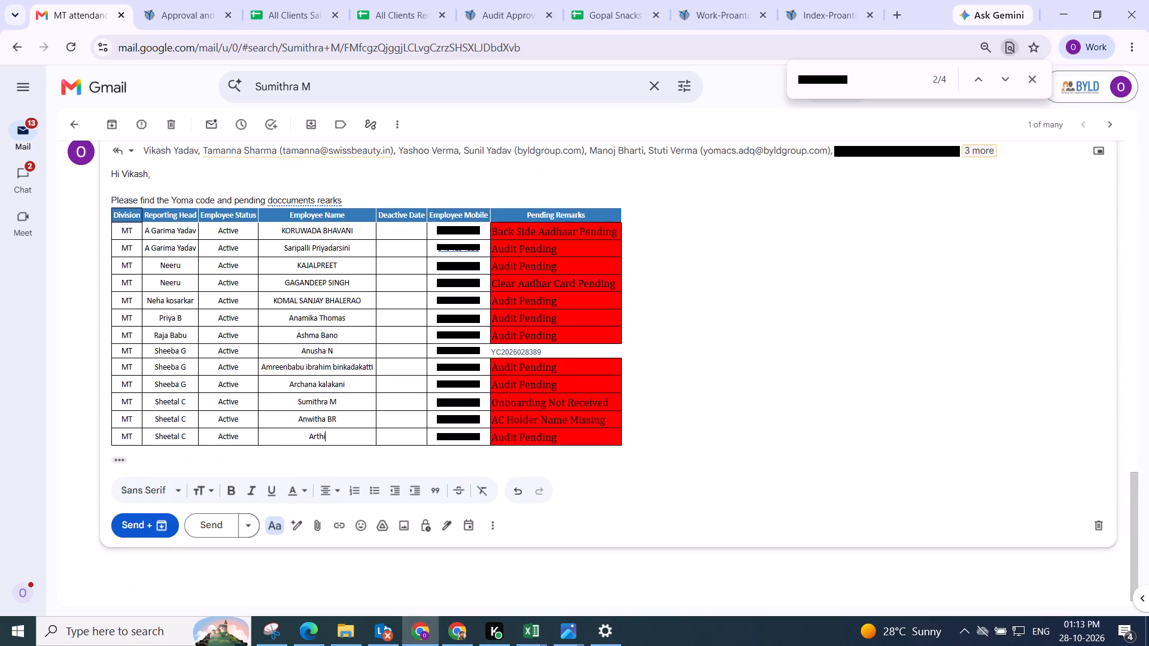
pyautogui.scroll(-1, 329, 486)
# Correct the misspelled ending of the message line by accepting the grammar suggestion "document remarks.".
pyautogui.scroll(1, 329, 486)
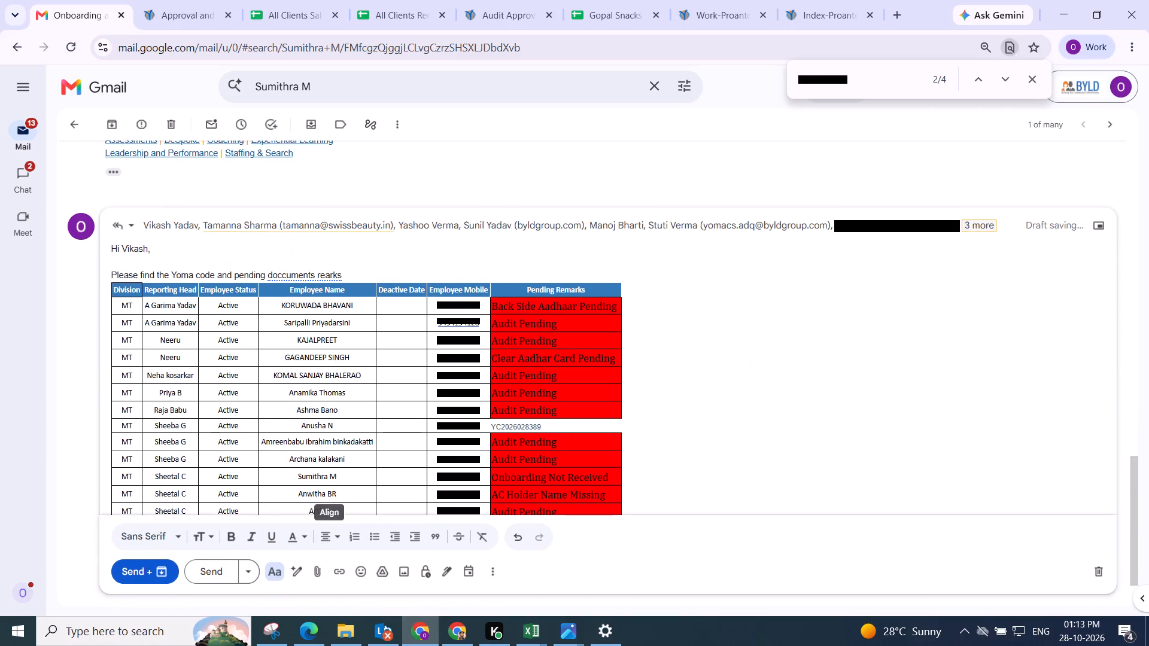
pyautogui.click(305, 272)
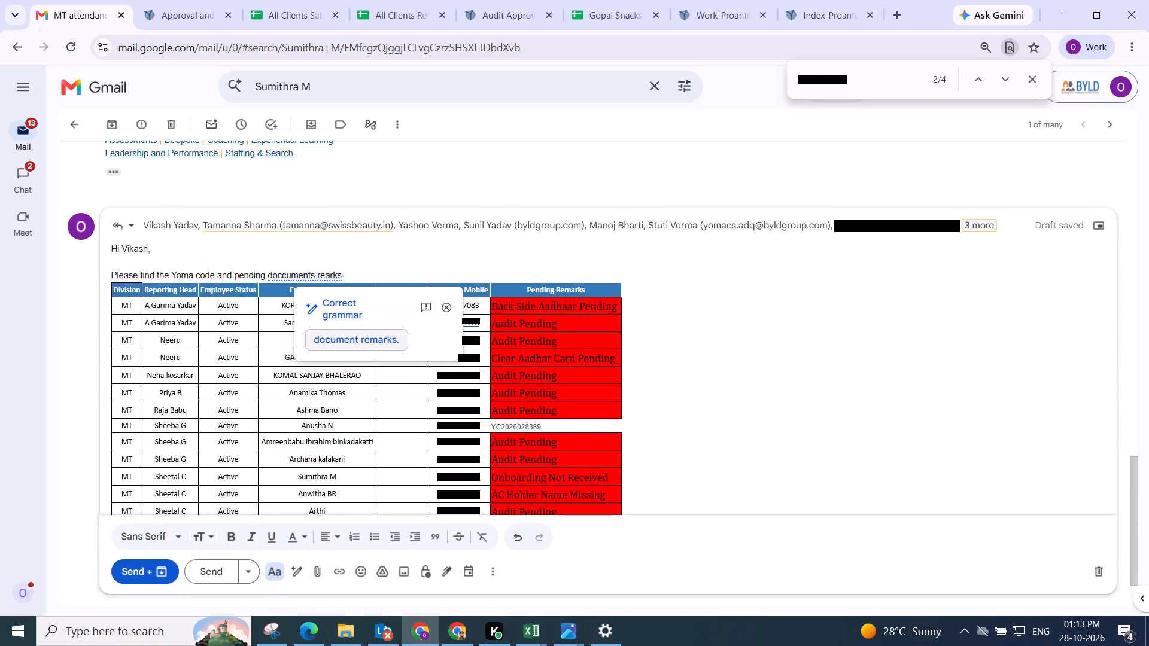
pyautogui.click(329, 343)
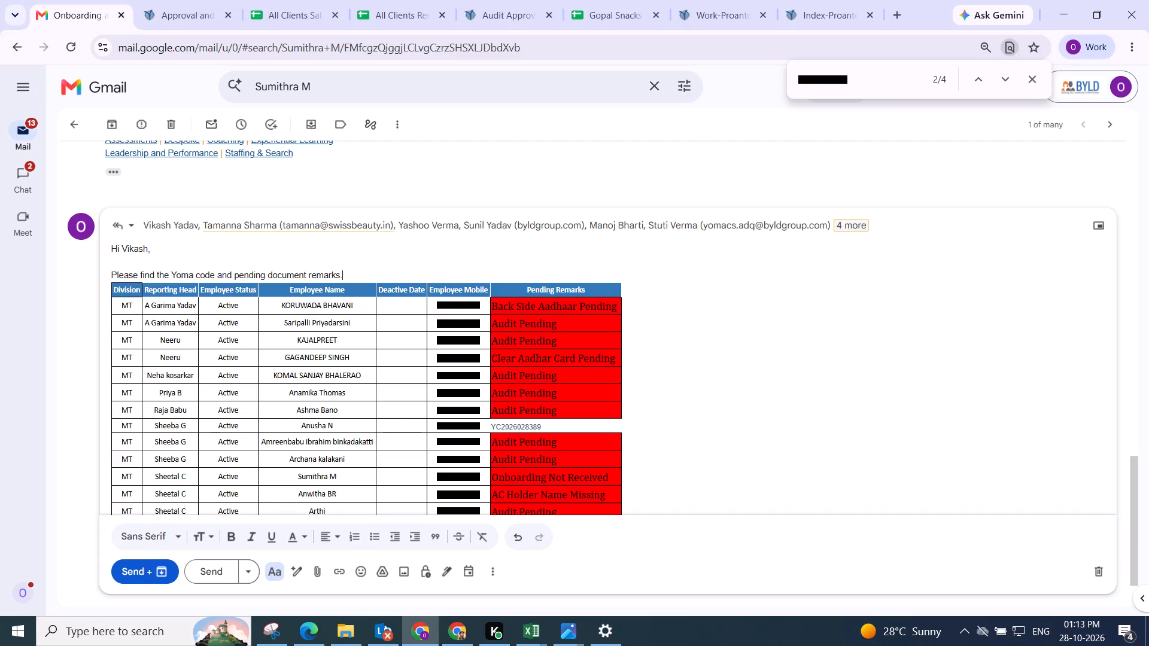
# Change the reply's greeting to "Hi Vikash Sir," keeping a single blank line below it.
pyautogui.click(168, 247)
pyautogui.press('BackSpace')
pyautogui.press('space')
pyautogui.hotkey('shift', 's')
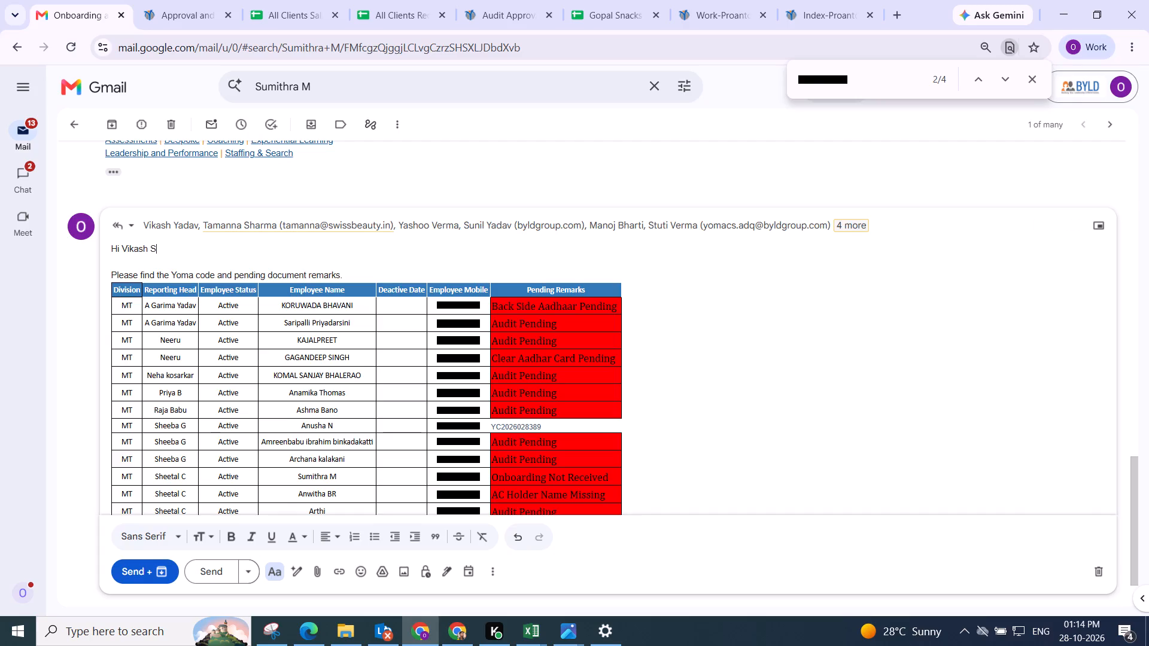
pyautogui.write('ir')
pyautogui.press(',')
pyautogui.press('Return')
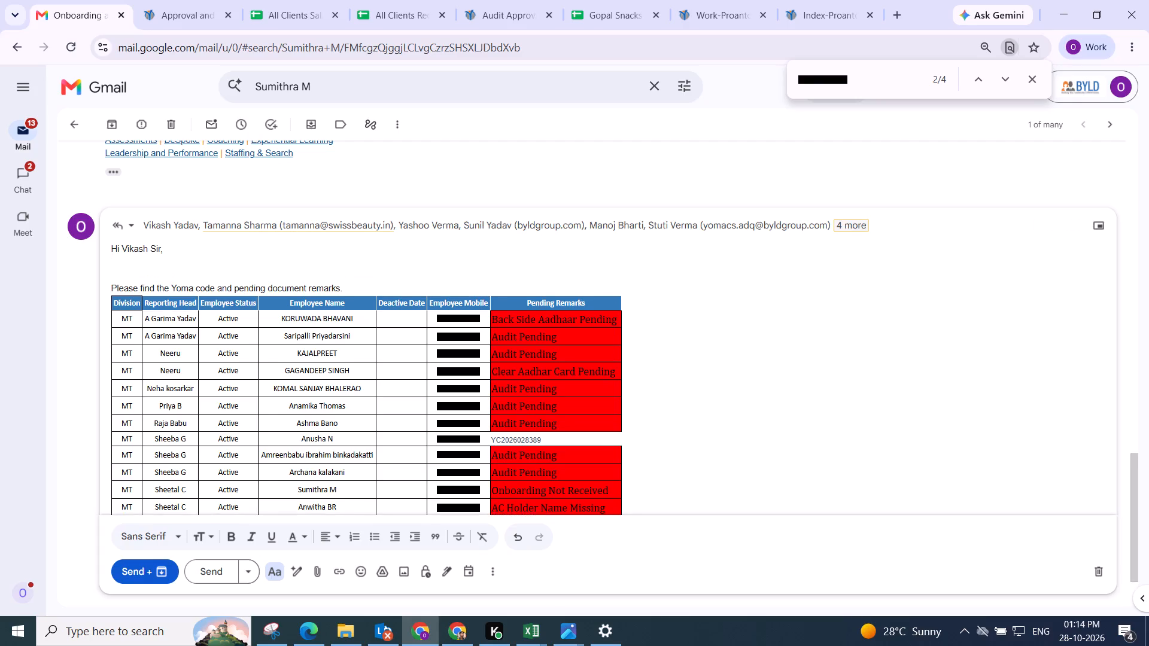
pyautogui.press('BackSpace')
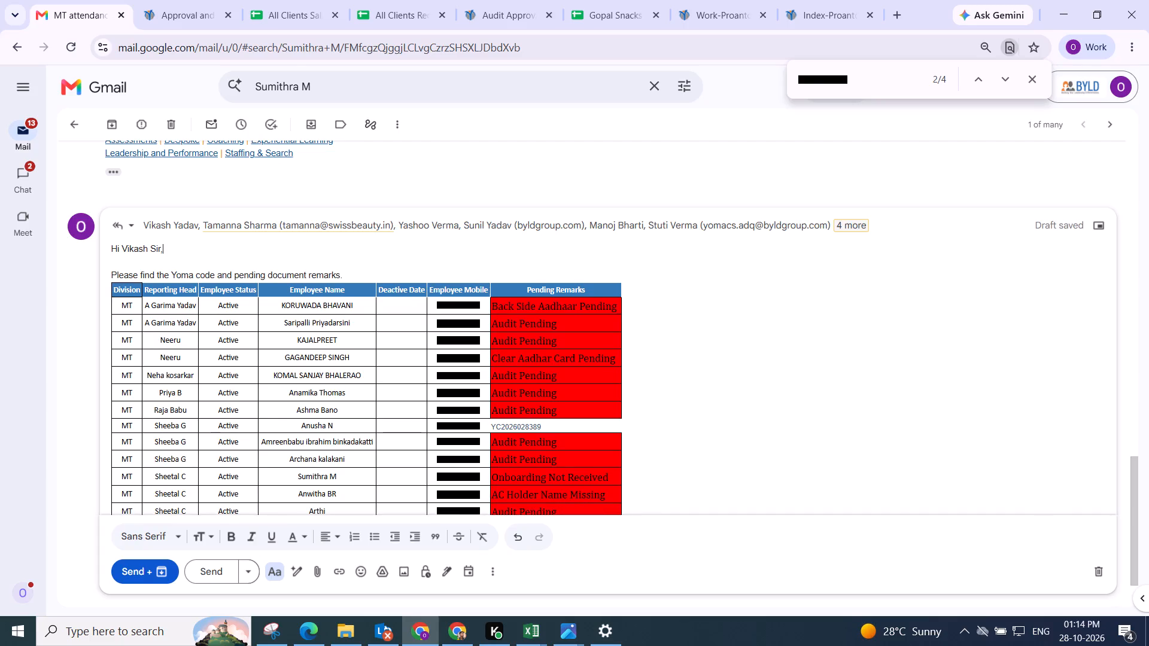
# Remove the trailing space at the end of the reply's message line.
pyautogui.click(361, 277)
pyautogui.press('BackSpace')
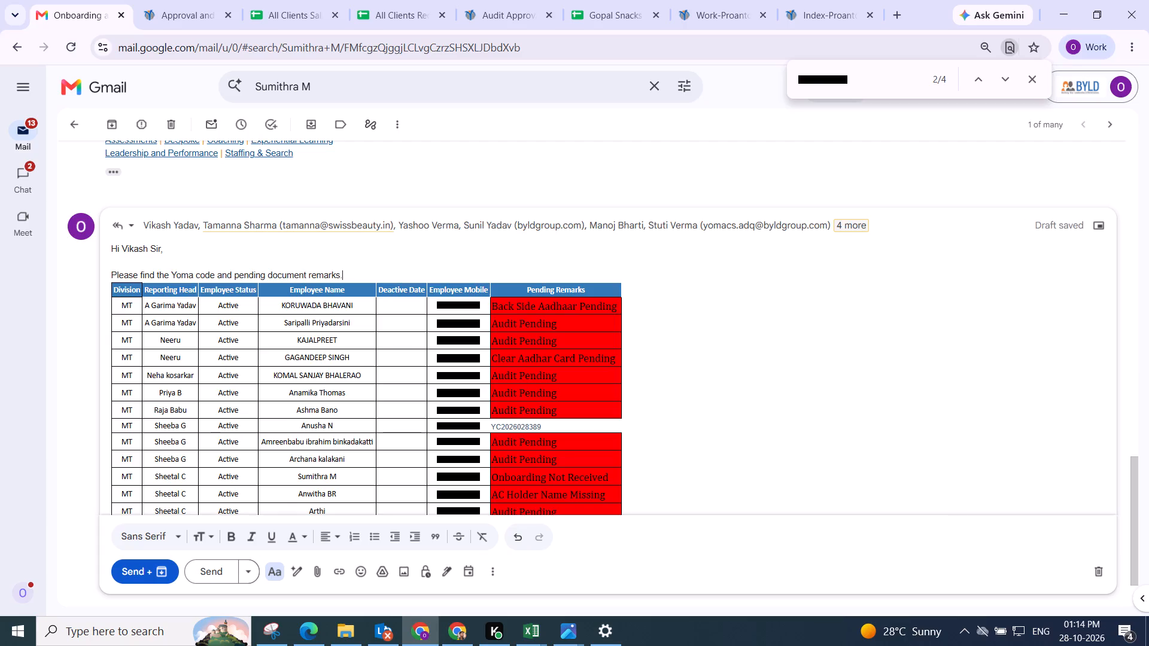
# Review the drafted reply from the greeting down to the last row of the pasted table.
pyautogui.scroll(-1, 505, 446)
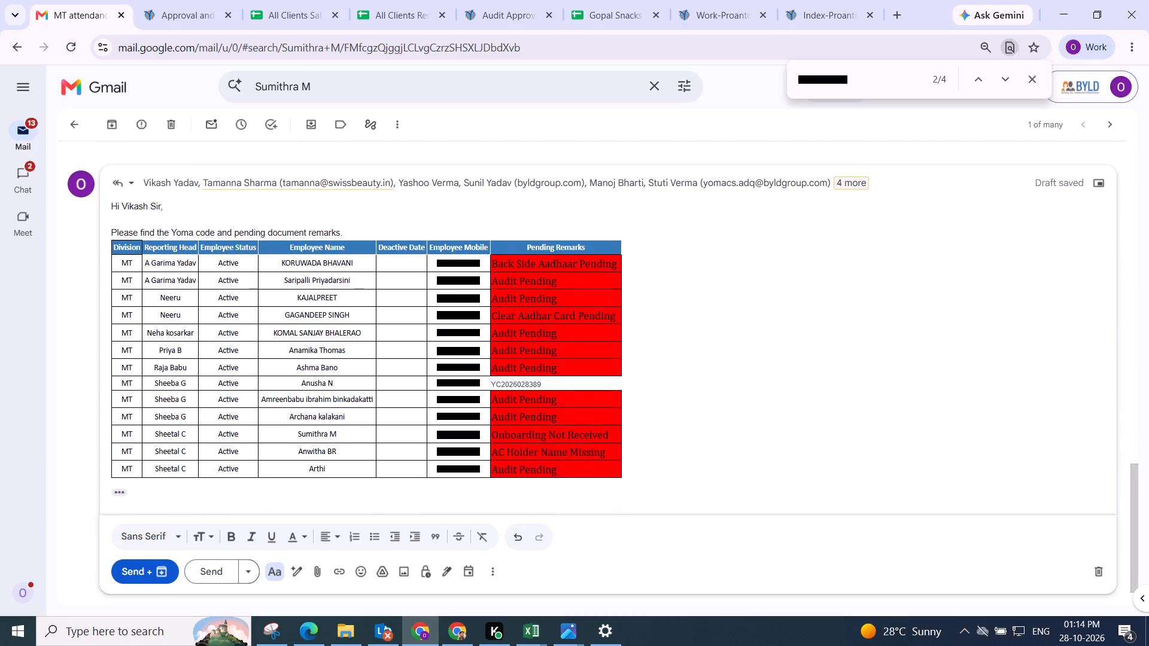
pyautogui.scroll(-2, 505, 446)
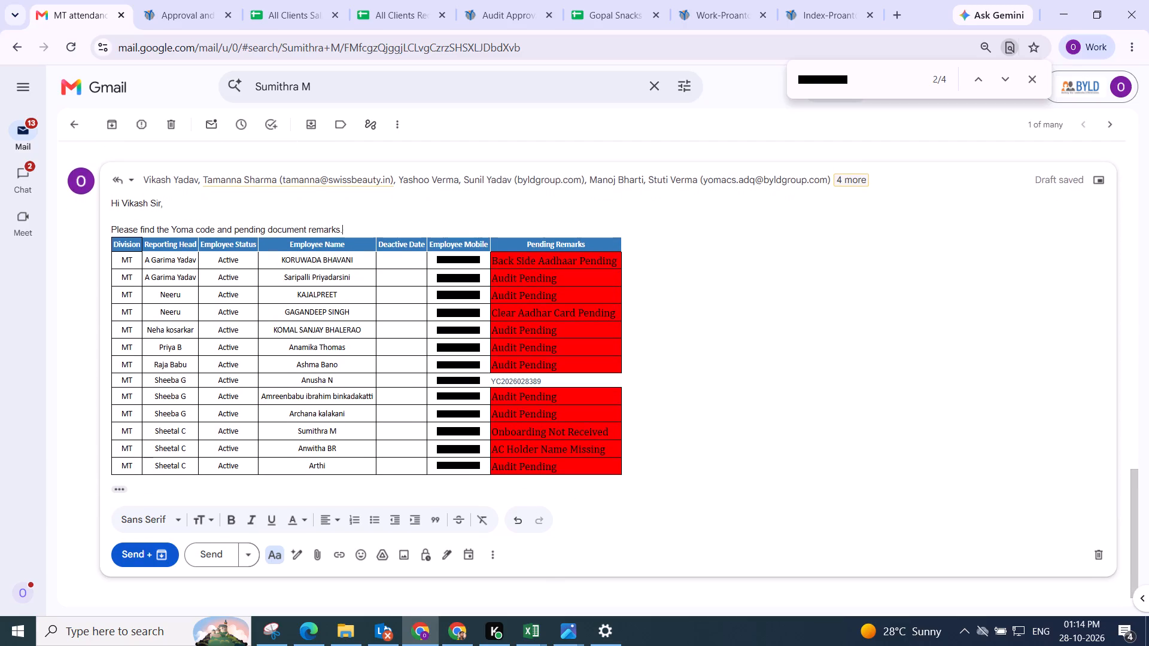
pyautogui.scroll(-1, 480, 455)
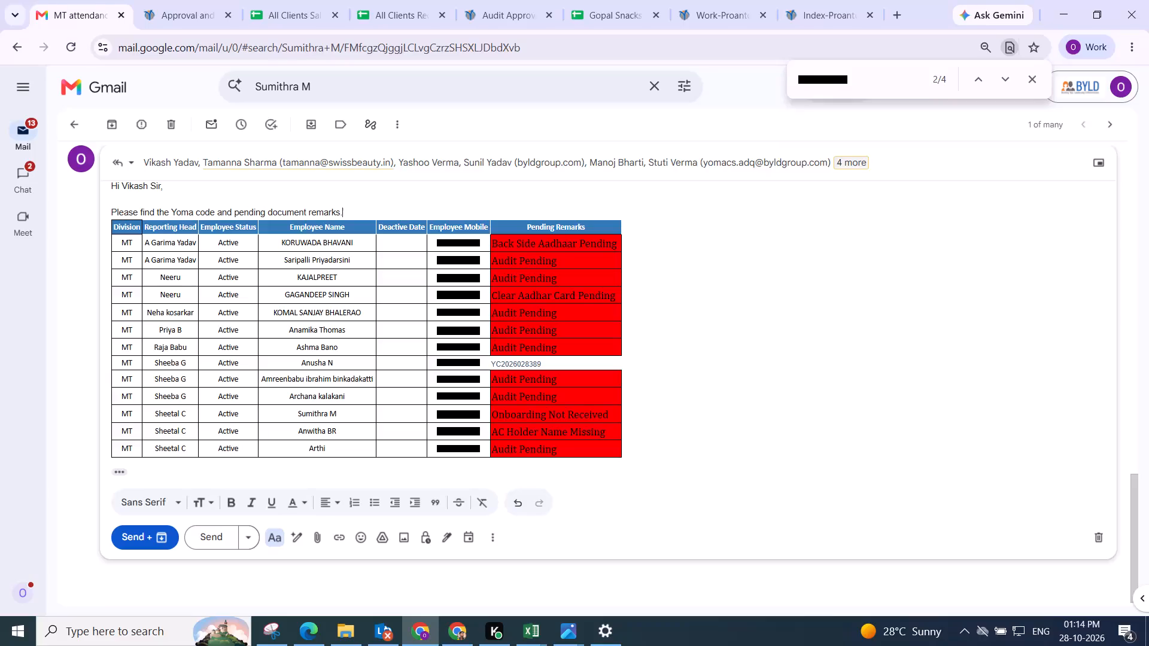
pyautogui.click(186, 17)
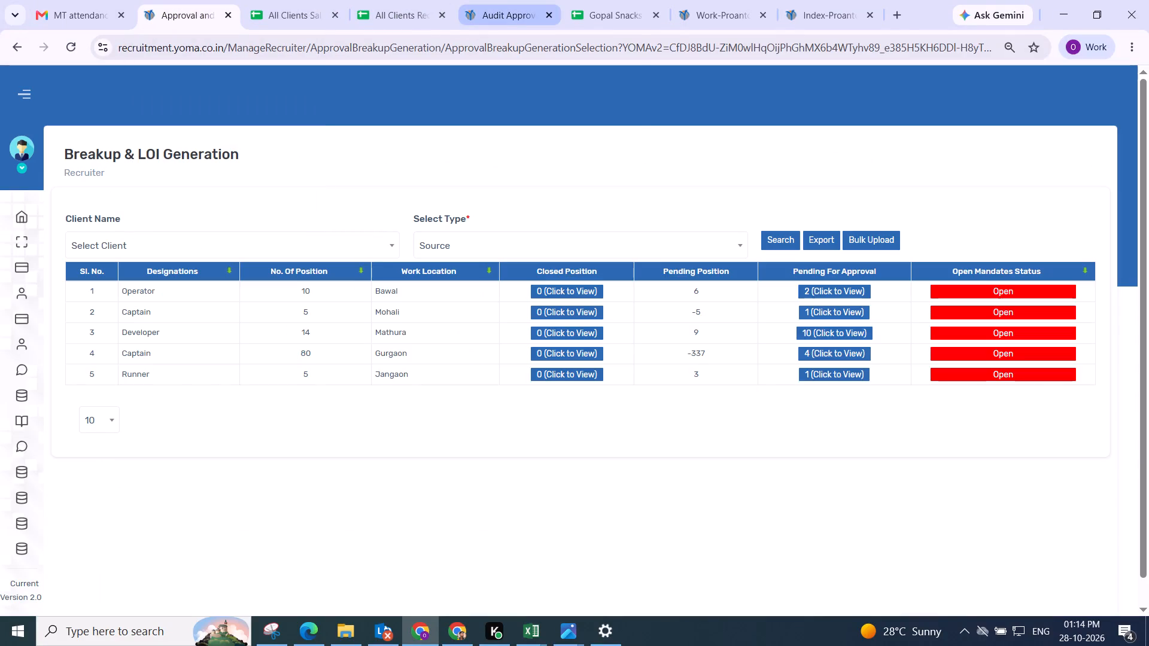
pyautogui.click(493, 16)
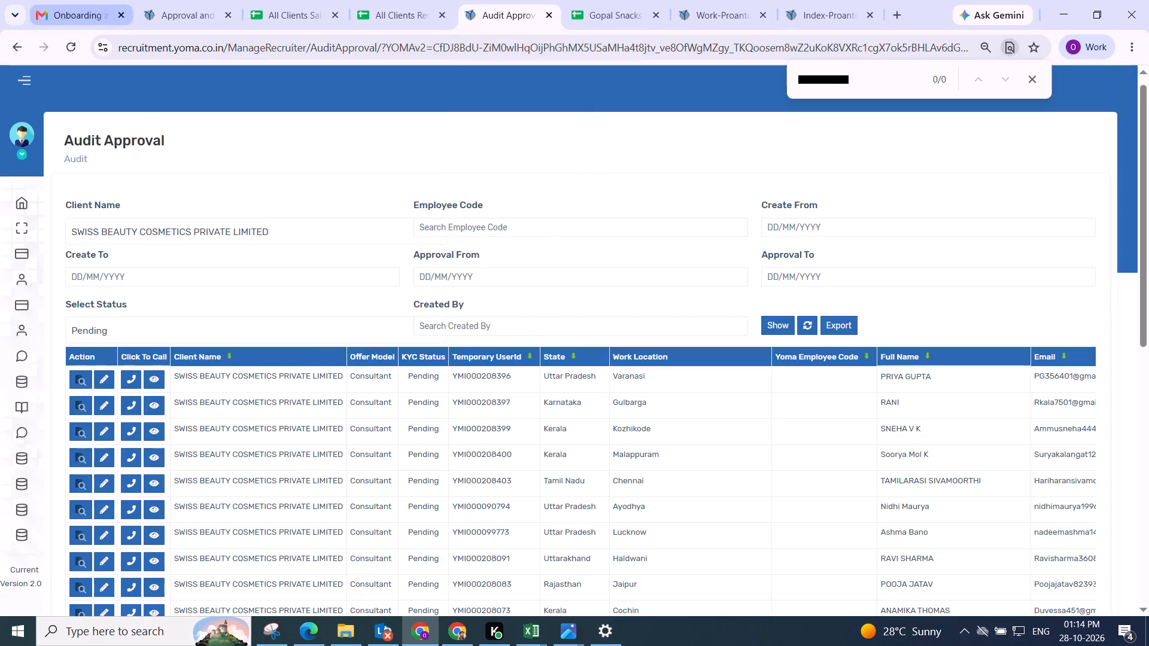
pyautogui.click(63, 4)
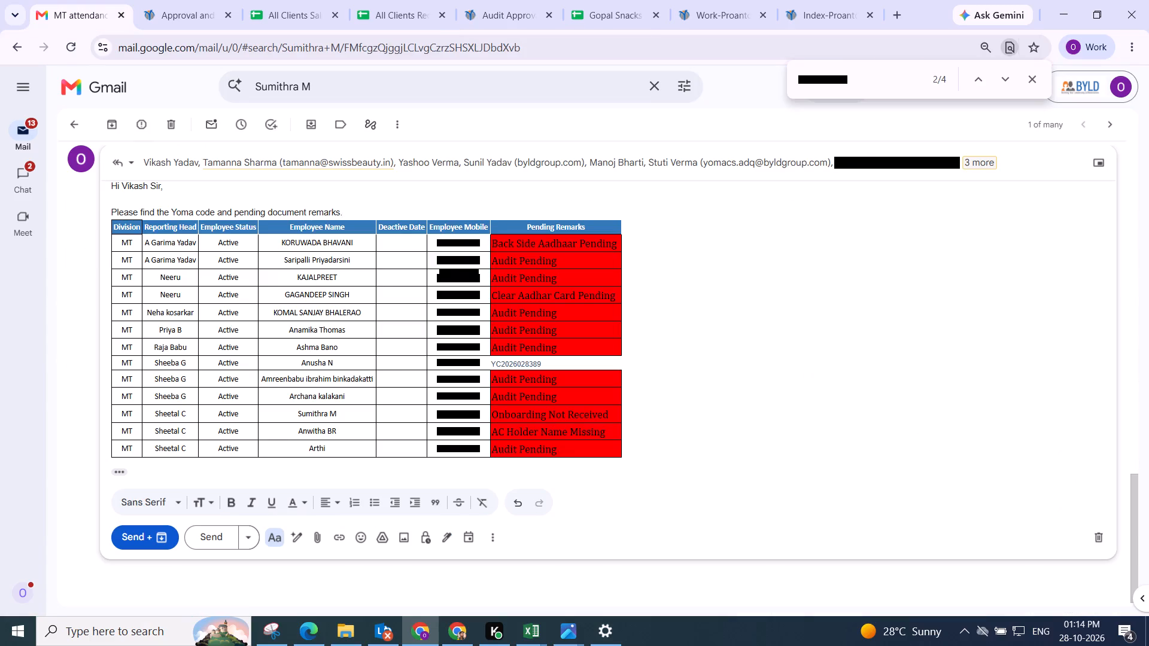
# Expand the reply's recipients and check the To and Cc entries along with the message and table.
pyautogui.click(700, 377)
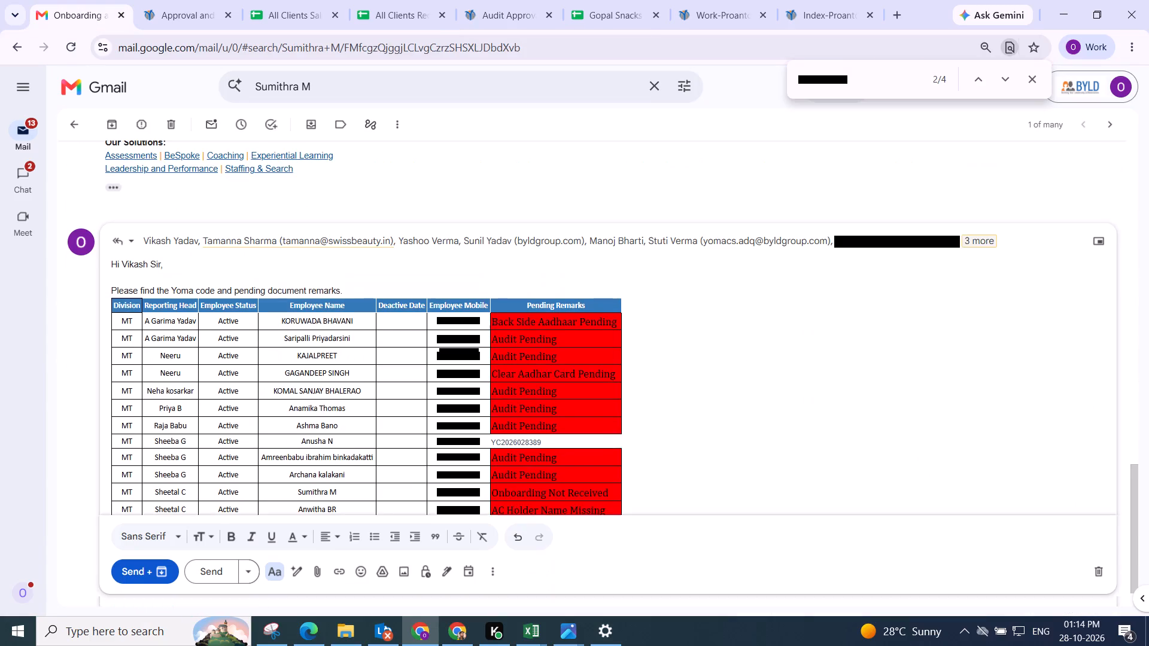
pyautogui.click(239, 186)
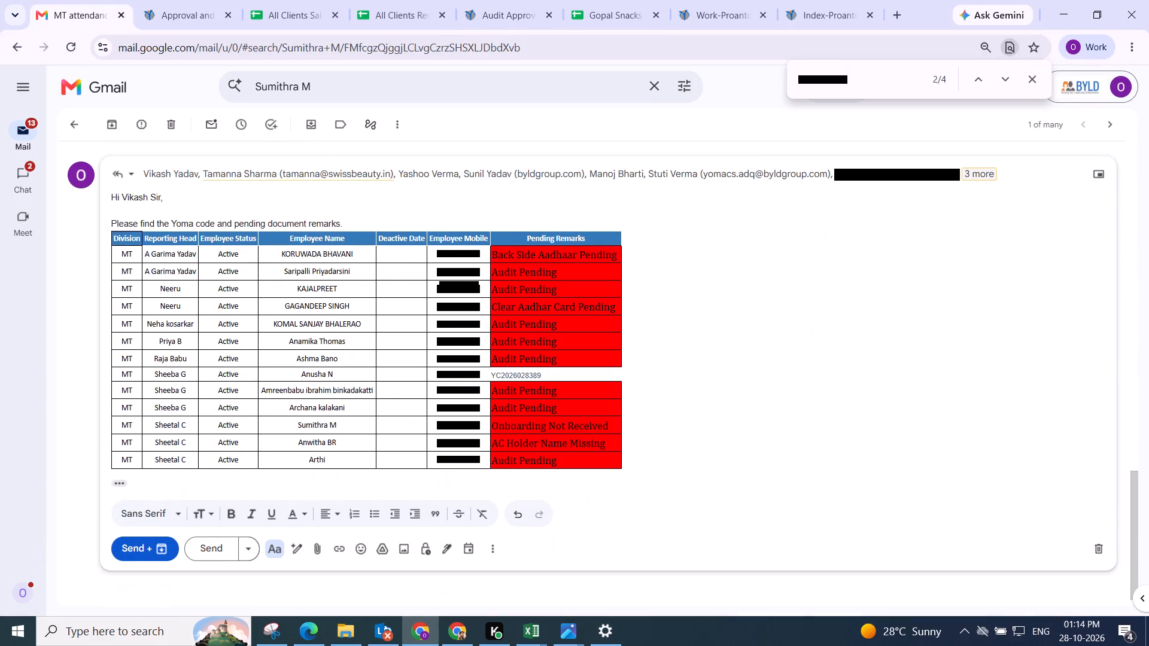
pyautogui.scroll(-2, 326, 315)
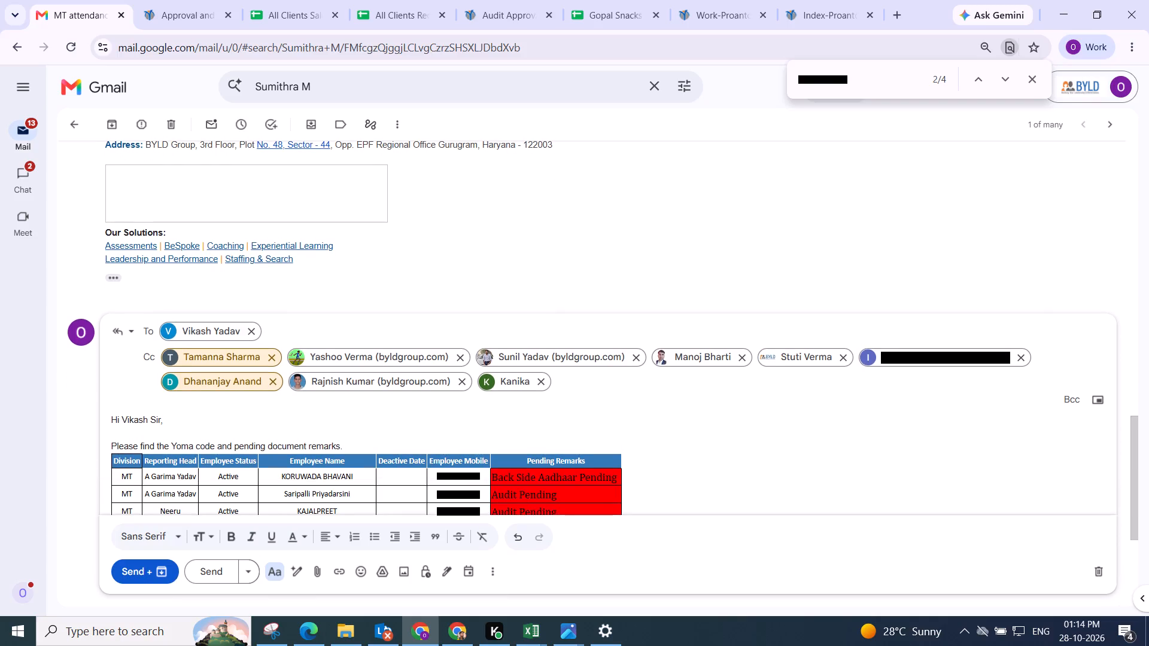
pyautogui.click(580, 377)
pyautogui.scroll(-1, 580, 377)
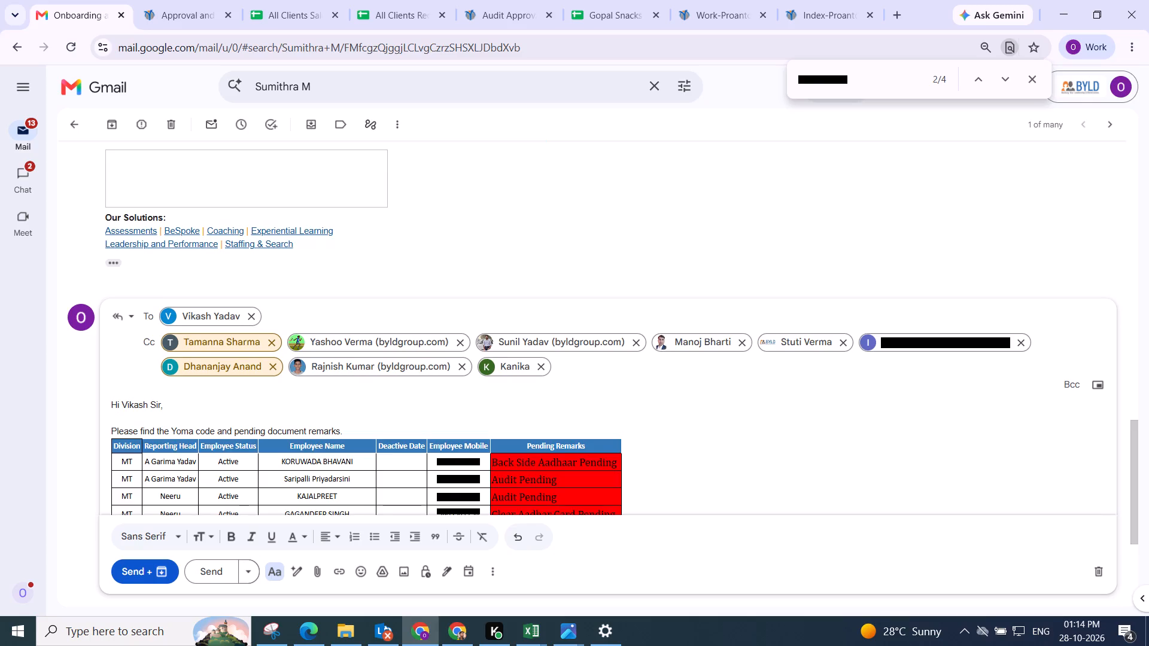
pyautogui.scroll(-3, 580, 377)
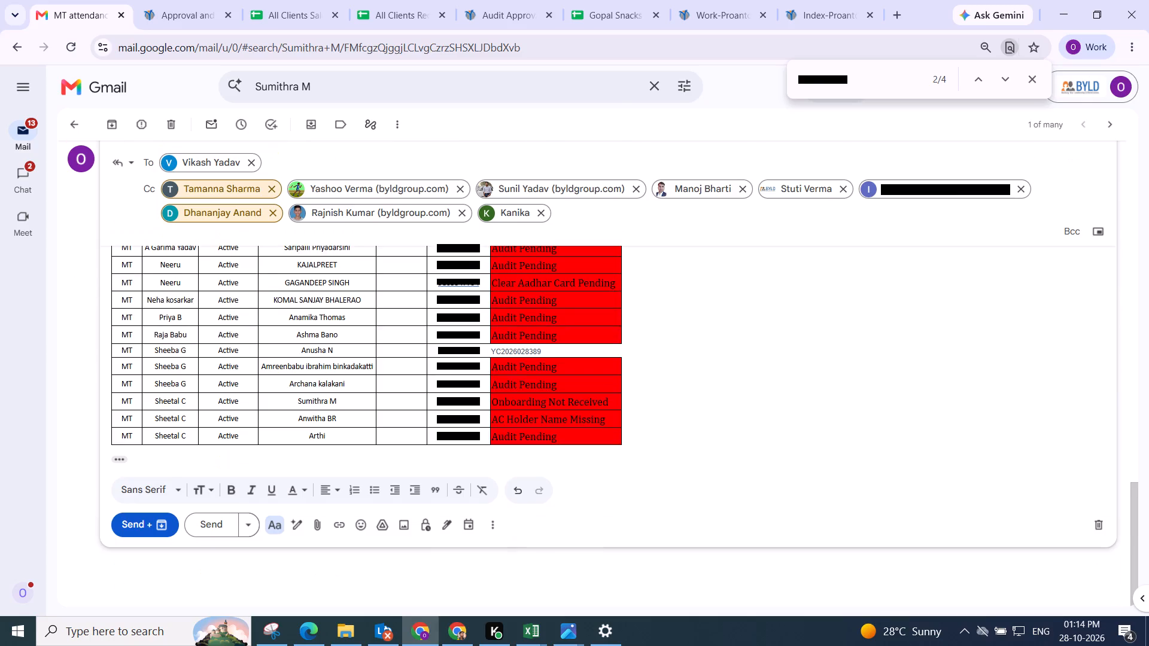
# Send the reply to all recipients and view it in the email thread.
pyautogui.click(199, 525)
pyautogui.scroll(3, 354, 341)
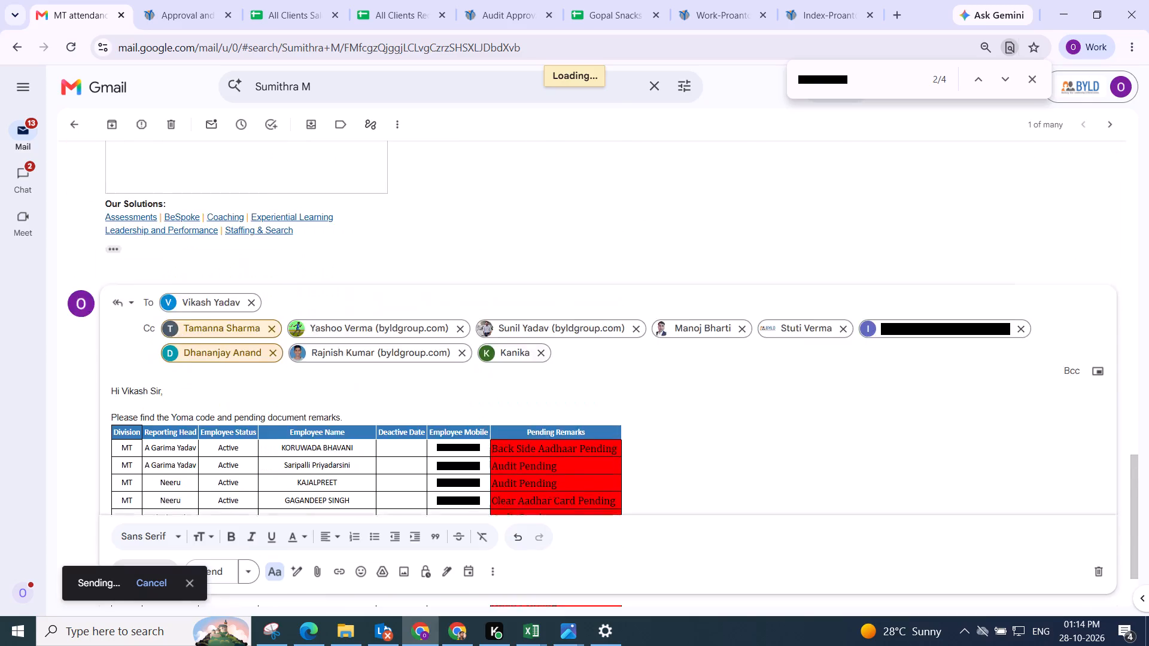
pyautogui.scroll(-5, 354, 341)
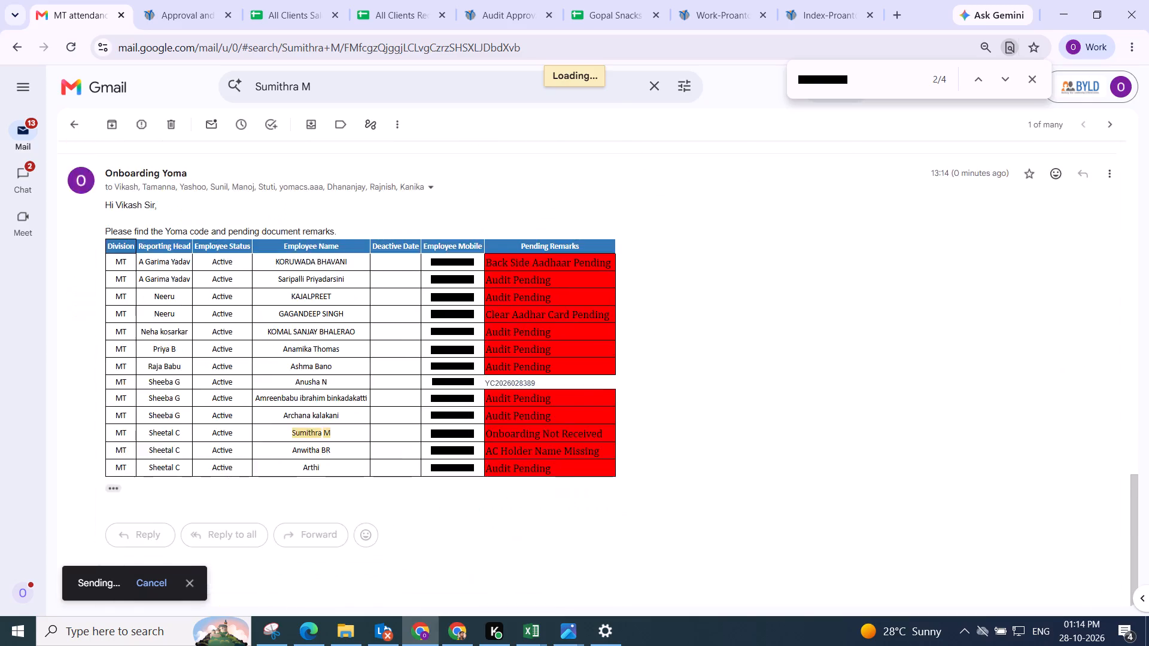